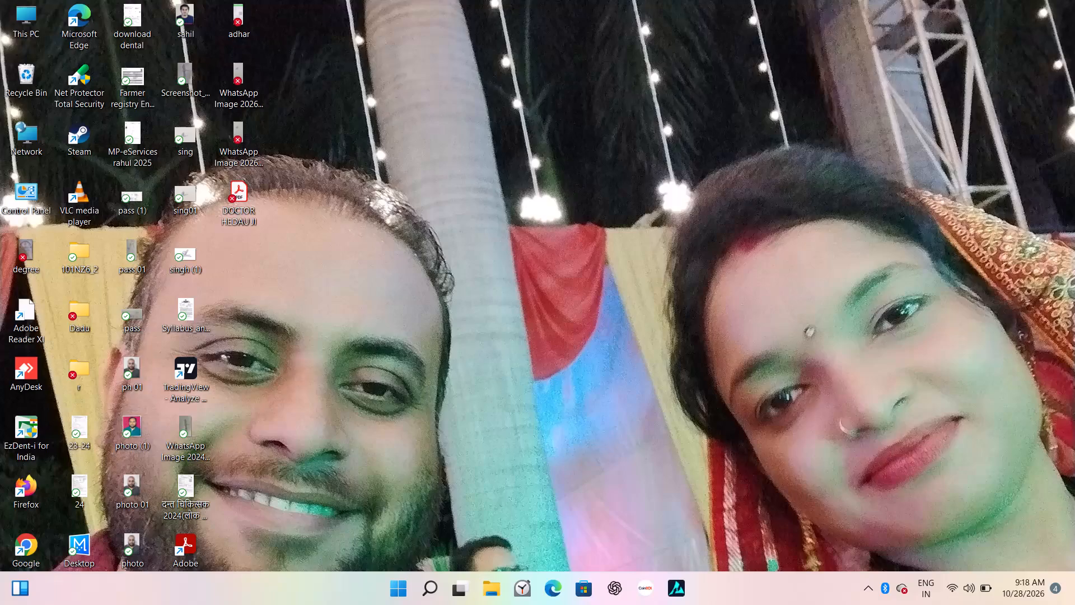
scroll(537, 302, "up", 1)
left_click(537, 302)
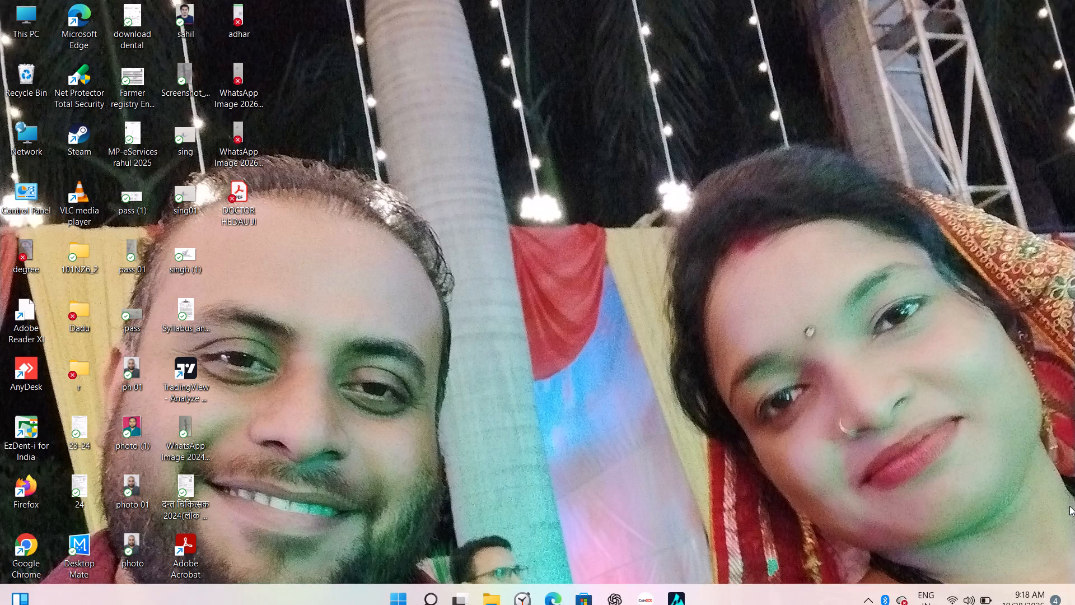
Refresh the desktop.
right_click(880, 326)
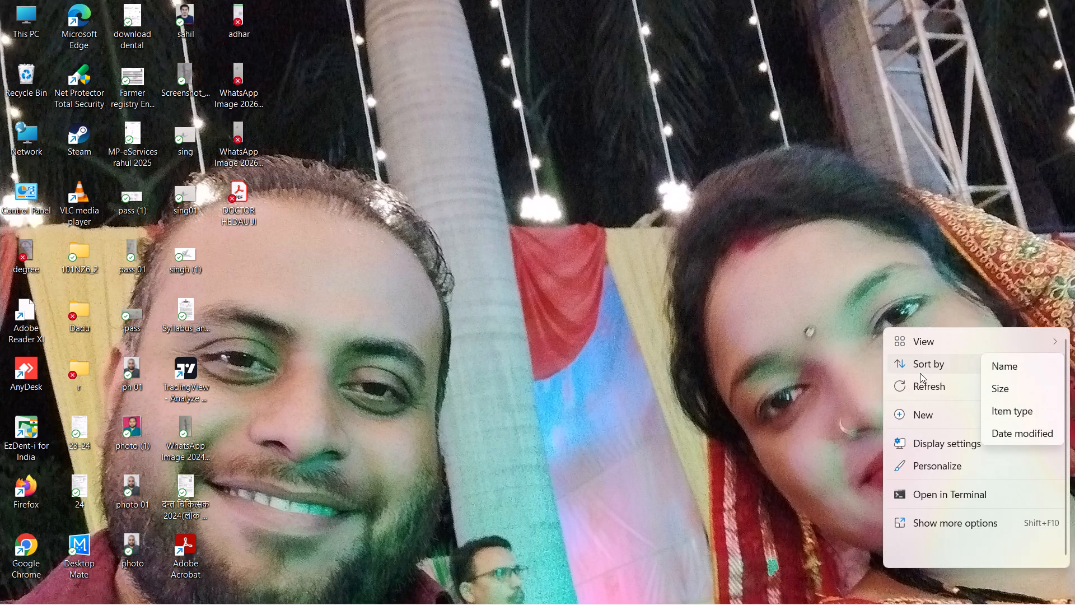
left_click(922, 383)
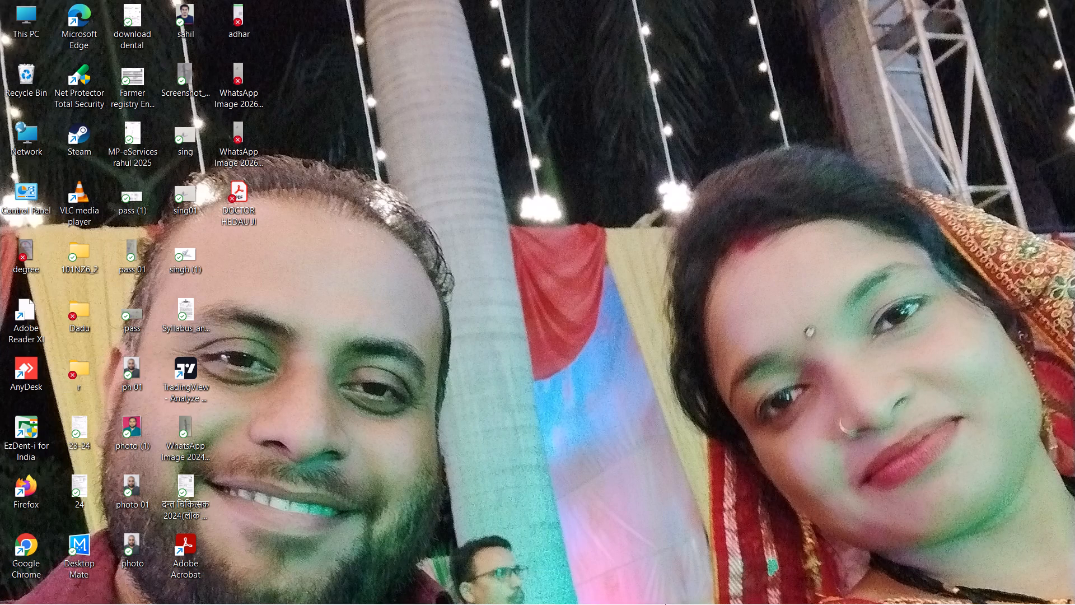
Open Windows search and launch an item from its suggestions.
left_click(426, 590)
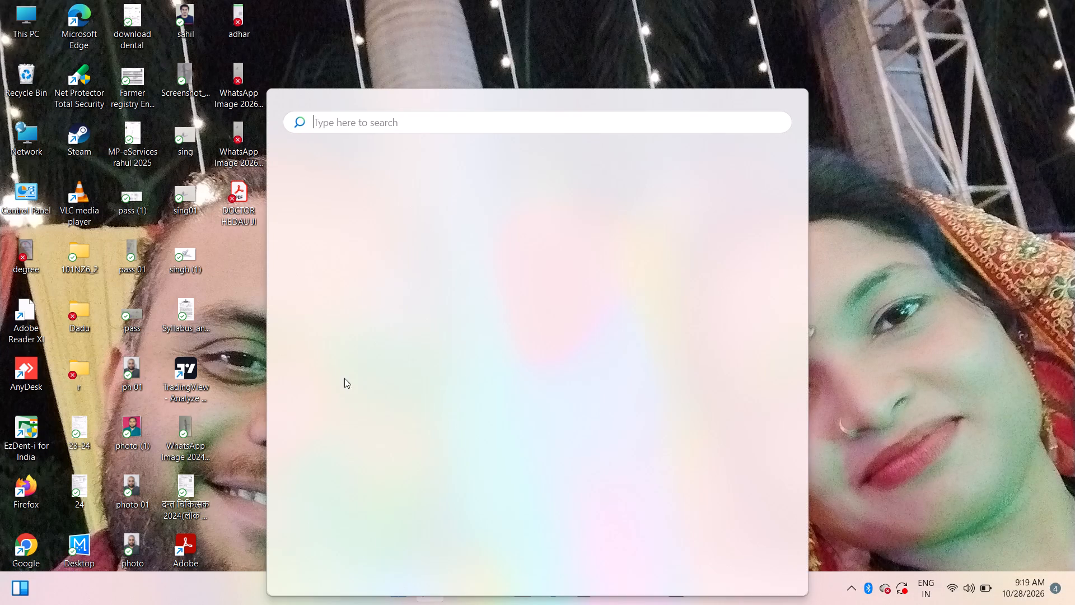
left_click(334, 216)
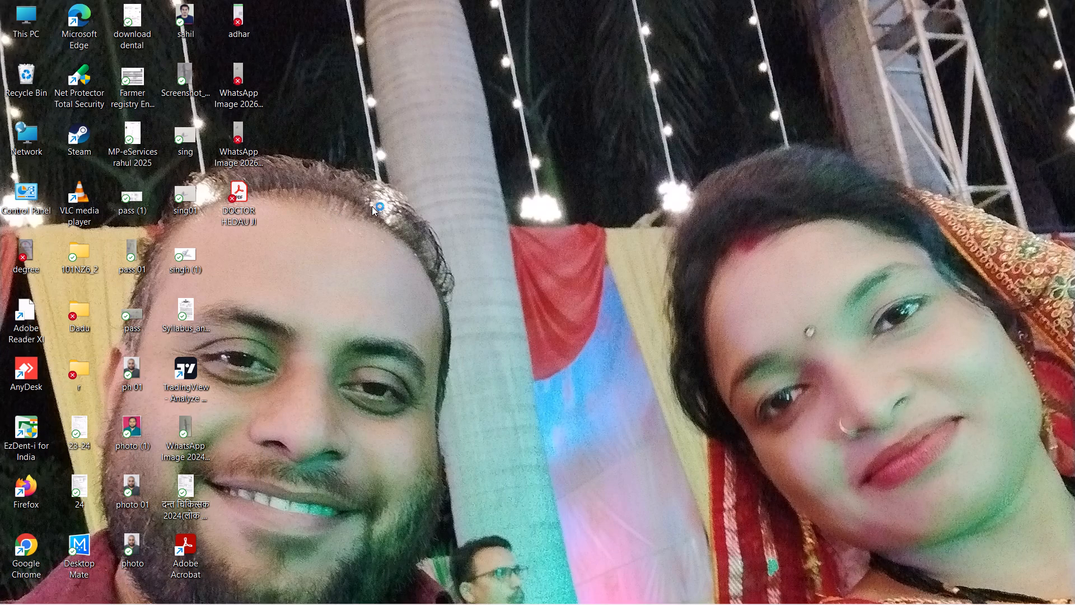
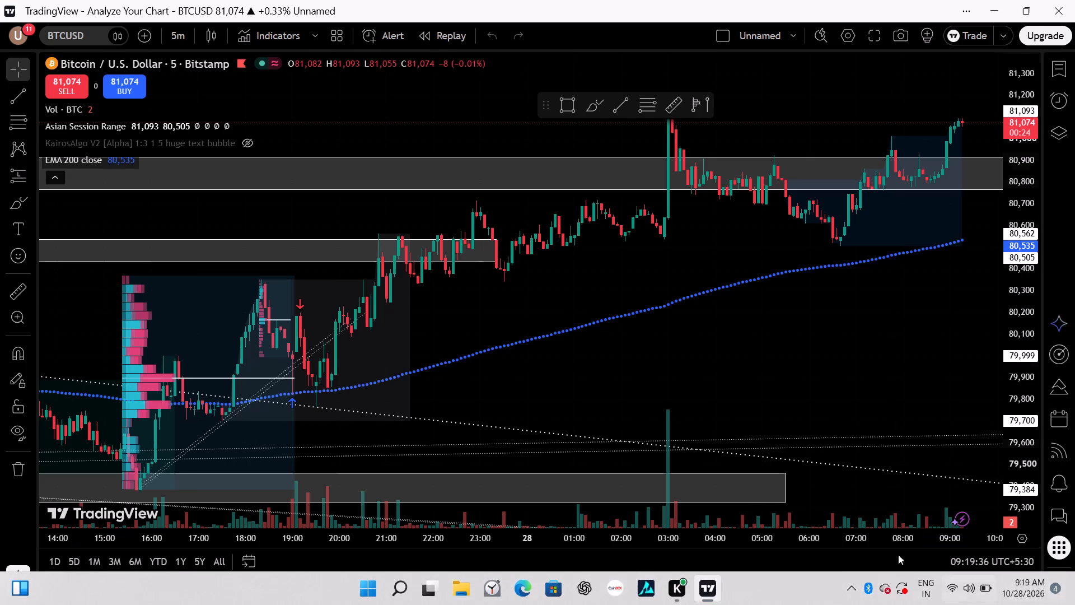
Delete the two overlapping volume profile drawings covering the 27 October price move that ends around 19:00.
scroll(938, 578, "down", 4)
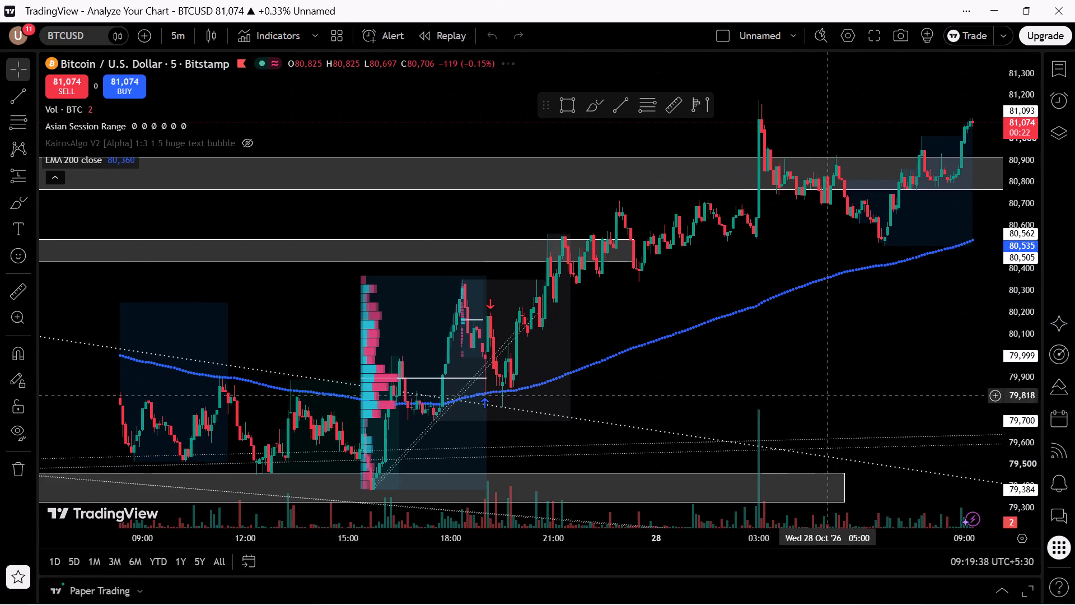
left_click_drag(829, 393, 917, 298)
left_click(452, 313)
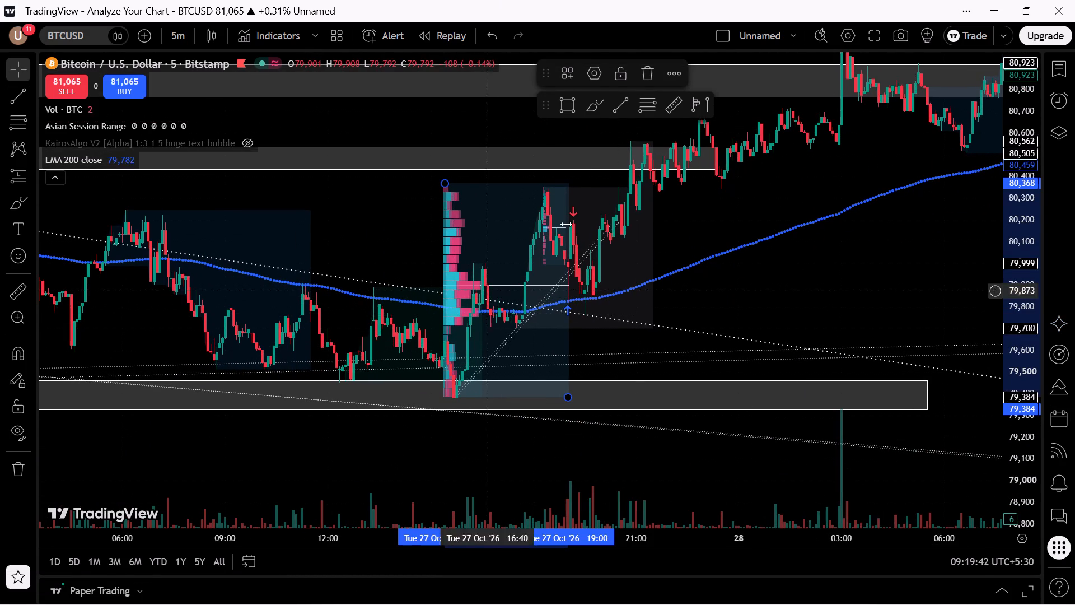
left_click(643, 76)
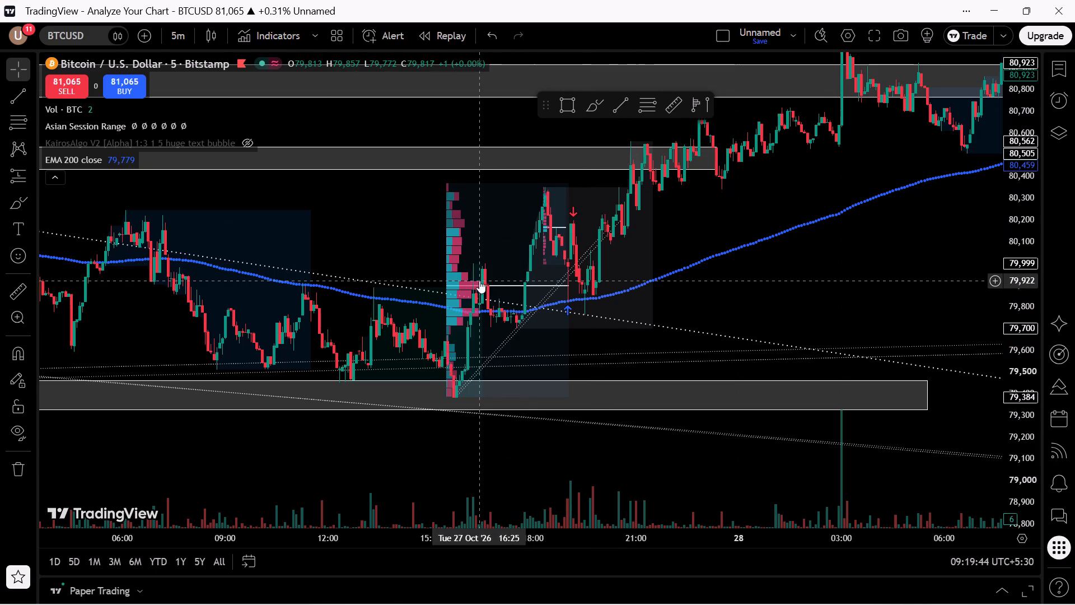
left_click(479, 281)
left_click(458, 282)
left_click(647, 75)
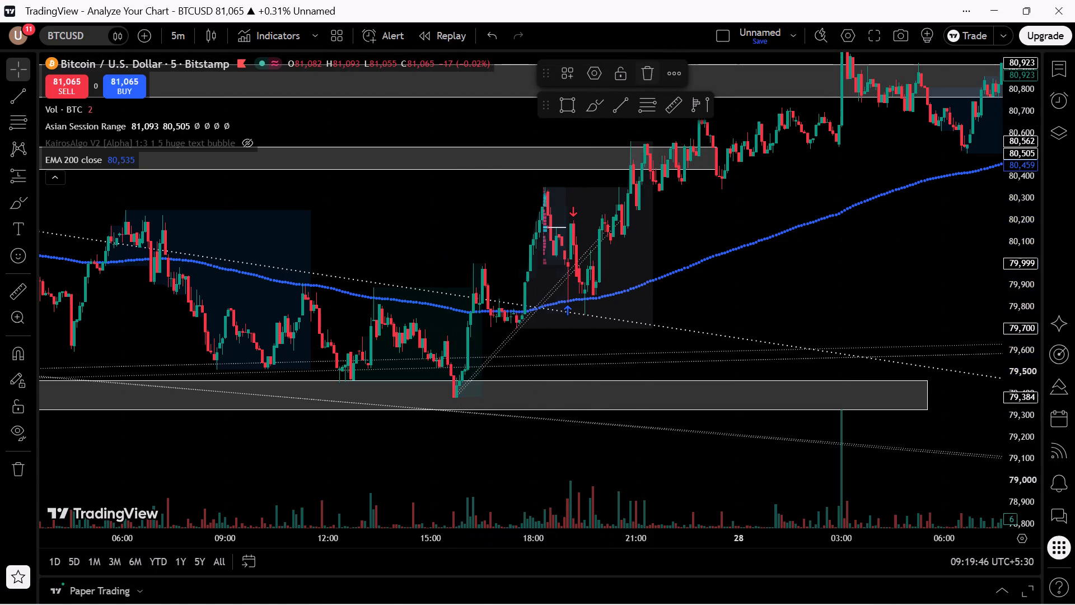
Examine the 28 October BTCUSD 5-minute price action around the grey zone between about 80,770 and 80,910 and the latest candles.
left_click_drag(809, 258, 438, 432)
scroll(639, 446, "down", 2)
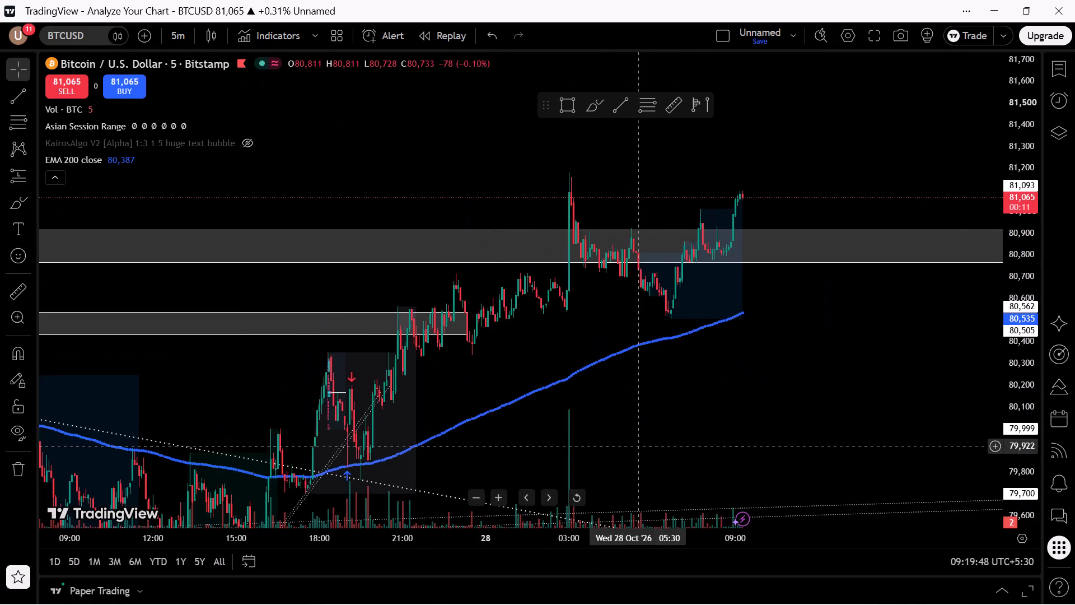
scroll(800, 424, "down", 4)
left_click_drag(947, 403, 852, 437)
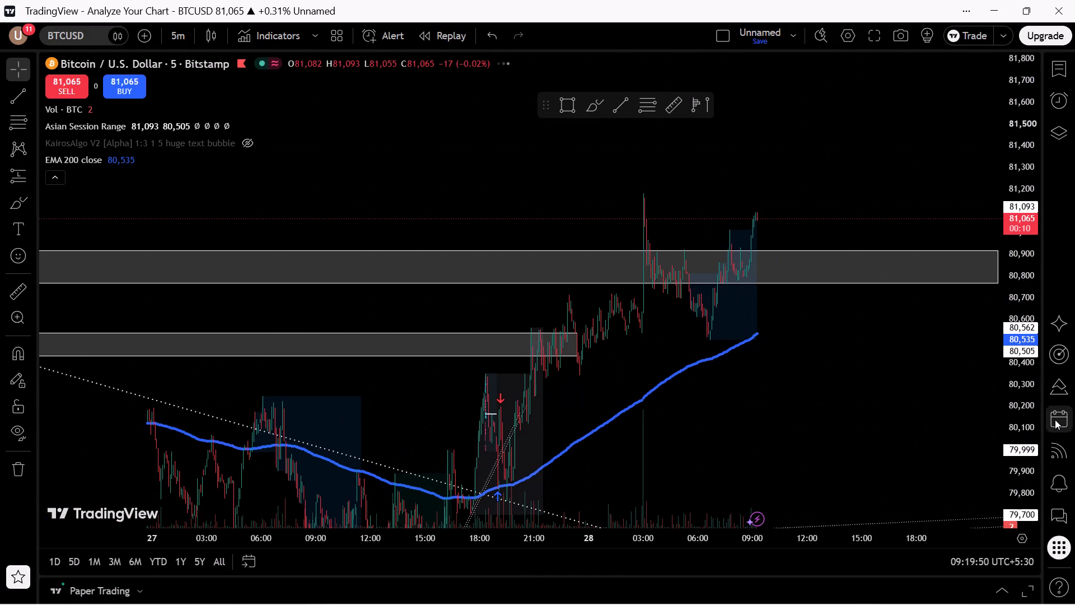
left_click_drag(1027, 420, 1006, 156)
scroll(929, 334, "up", 6)
left_click_drag(851, 386, 868, 502)
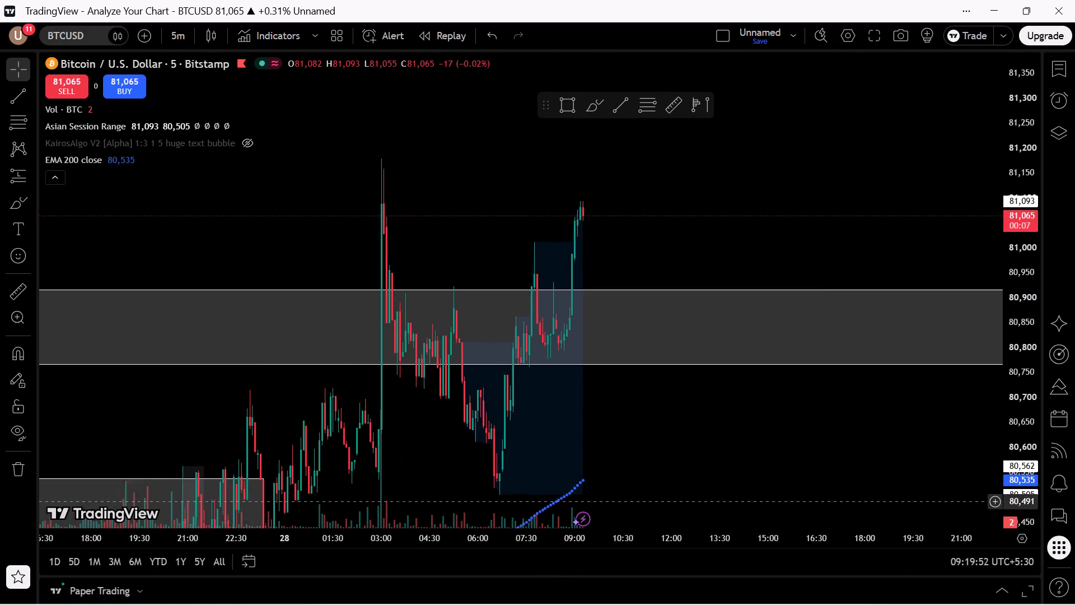
left_click_drag(868, 502, 867, 471)
left_click_drag(1025, 376, 1023, 365)
scroll(861, 443, "up", 5)
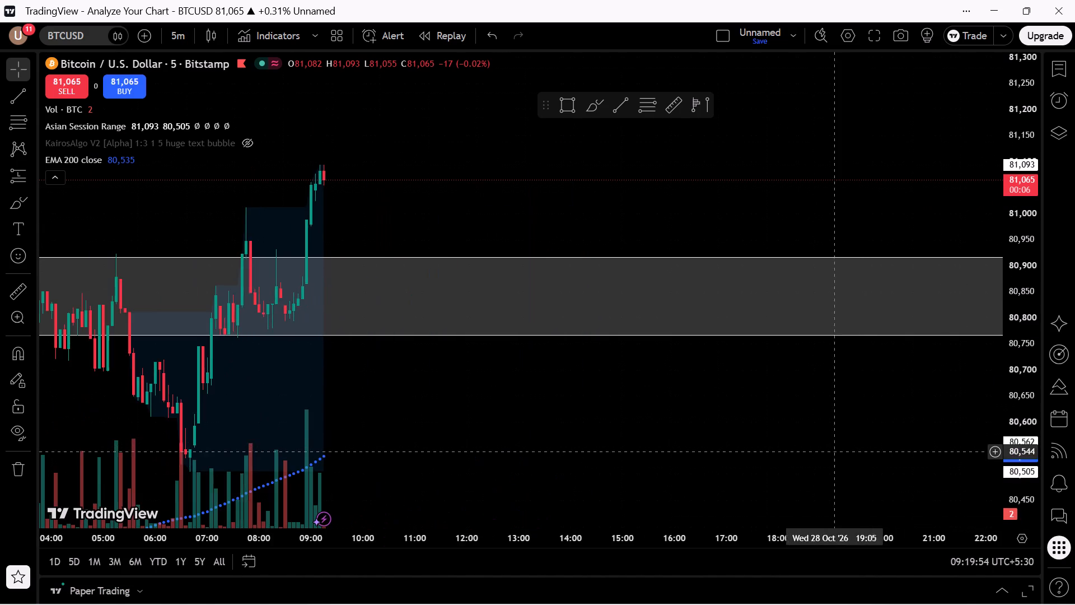
left_click_drag(786, 456, 948, 441)
scroll(818, 441, "down", 3)
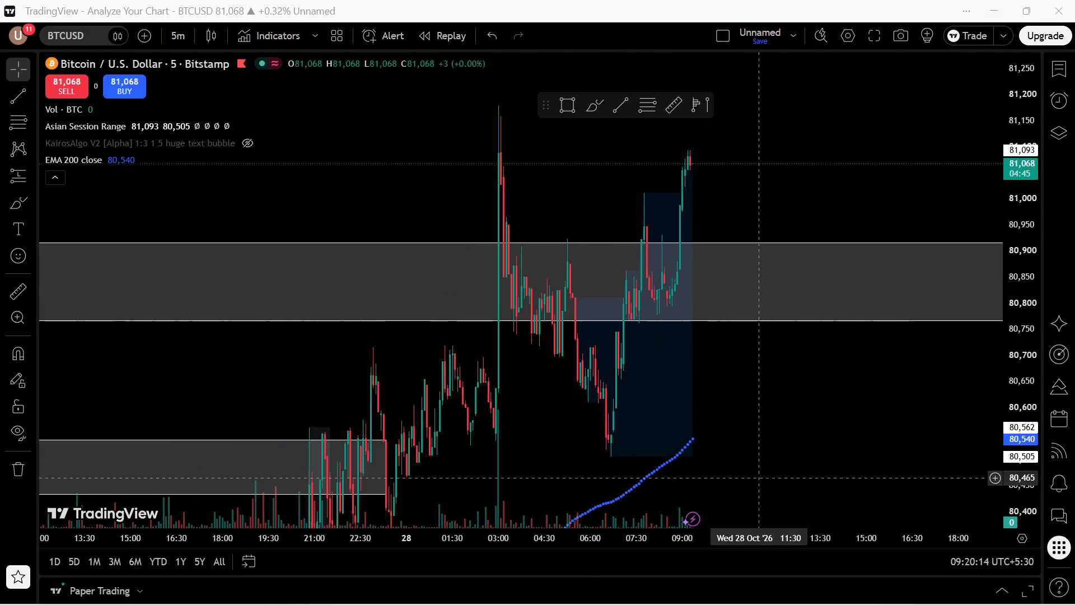
left_click_drag(873, 362, 861, 420)
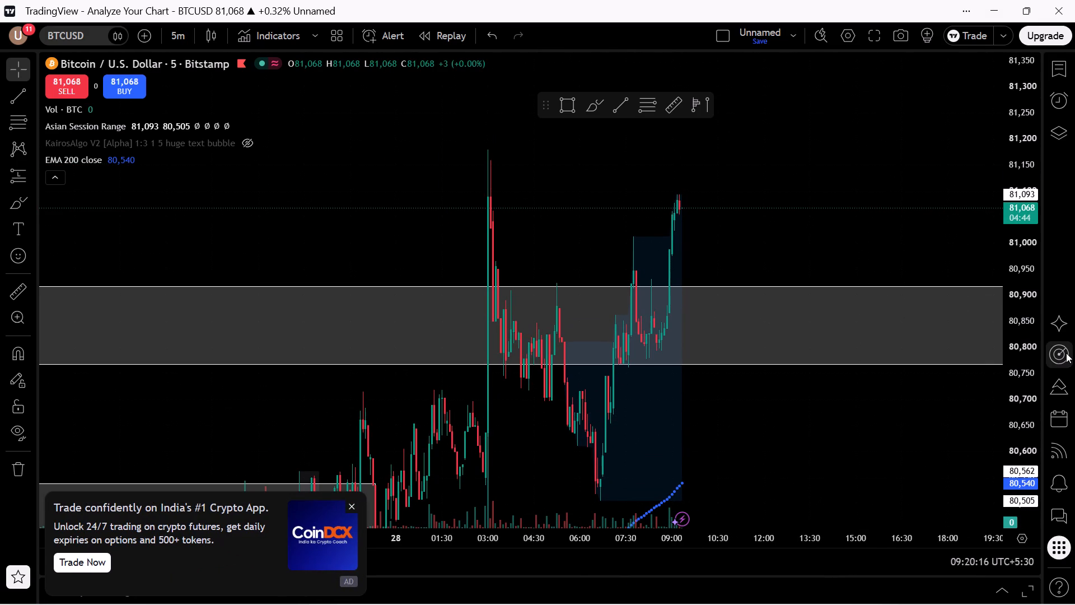
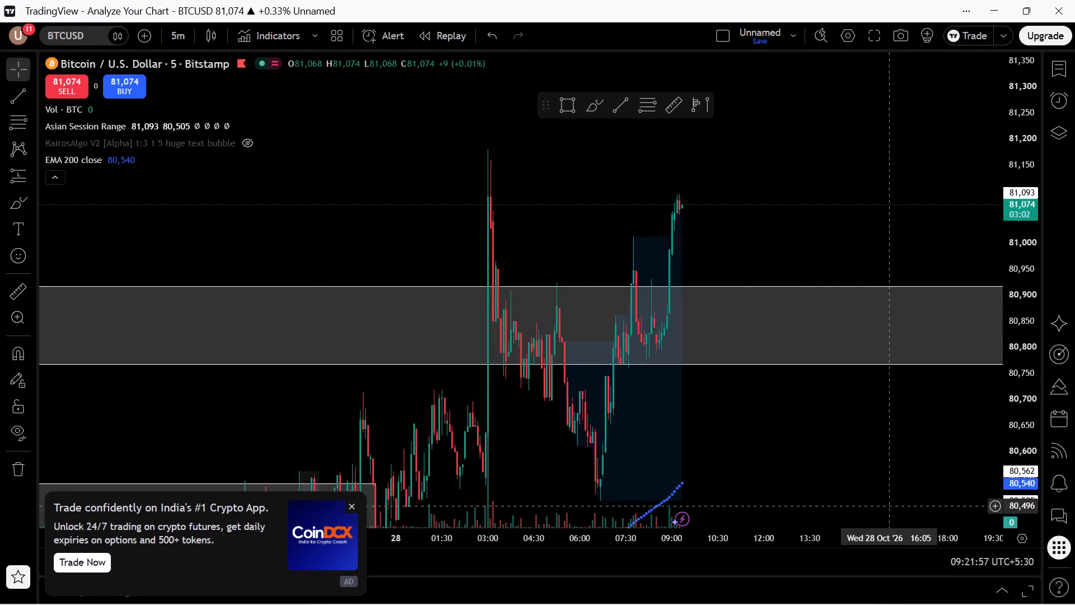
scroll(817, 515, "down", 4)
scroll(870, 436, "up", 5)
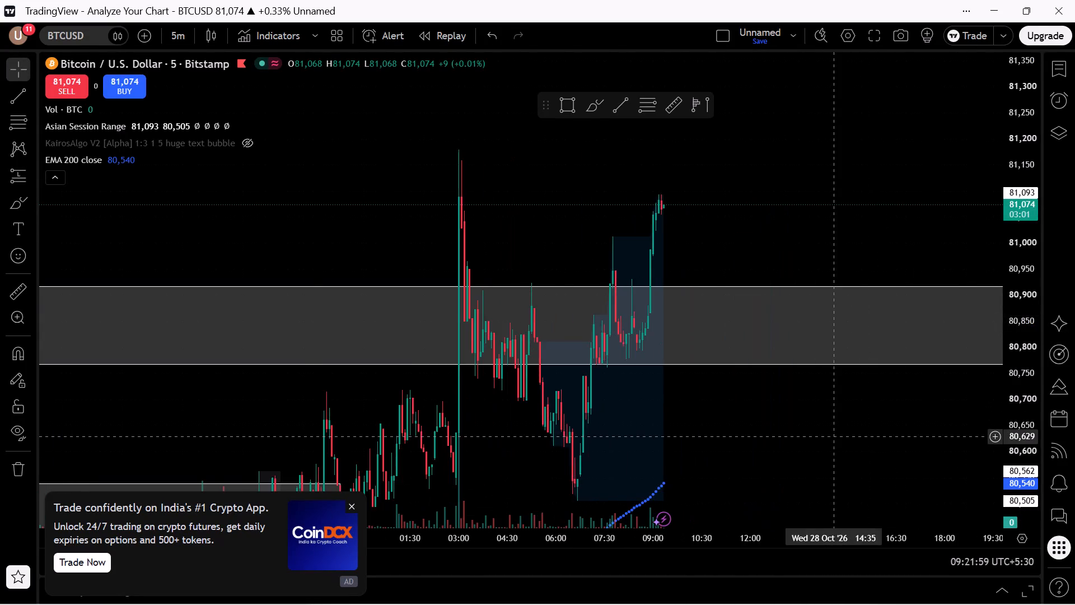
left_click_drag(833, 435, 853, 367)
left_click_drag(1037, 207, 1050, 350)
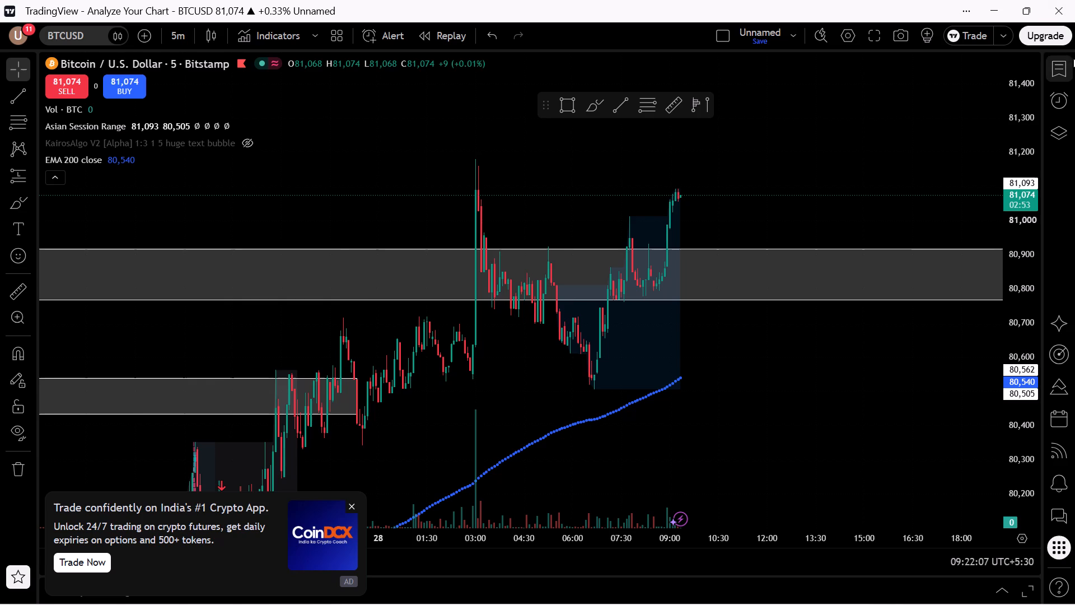
Search for "eth" and switch the chart to ETHUSD, the Ethereum spot crypto symbol.
left_click(74, 34)
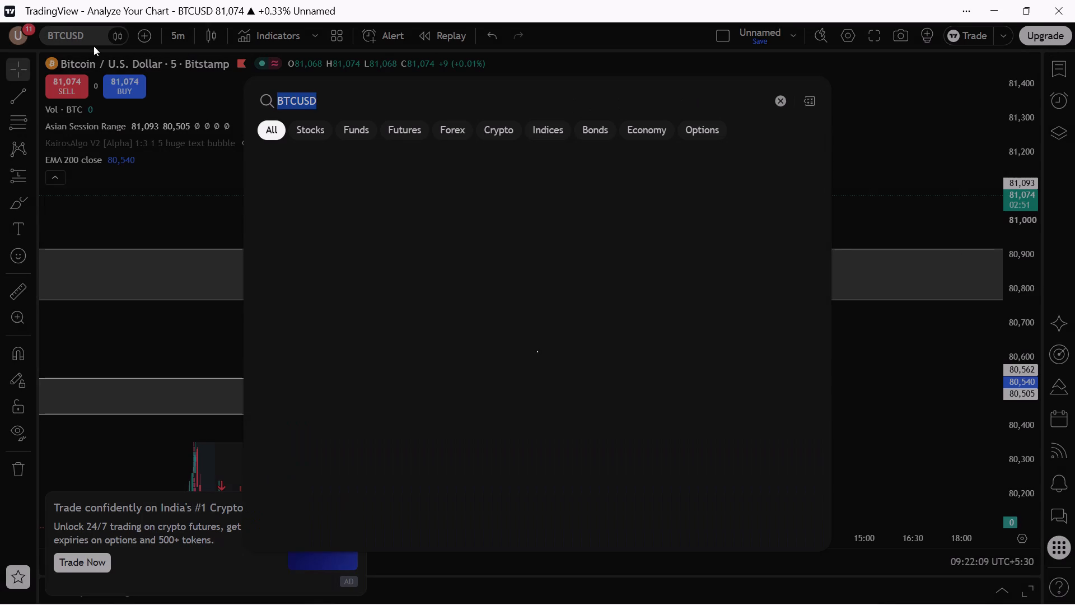
left_click(783, 99)
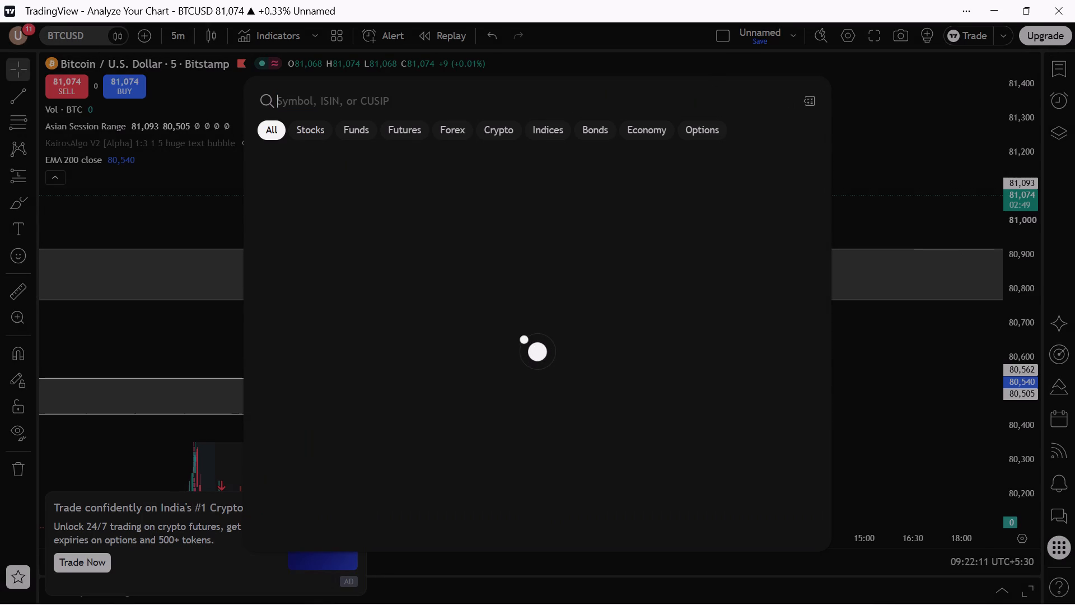
left_click(400, 95)
left_click(400, 111)
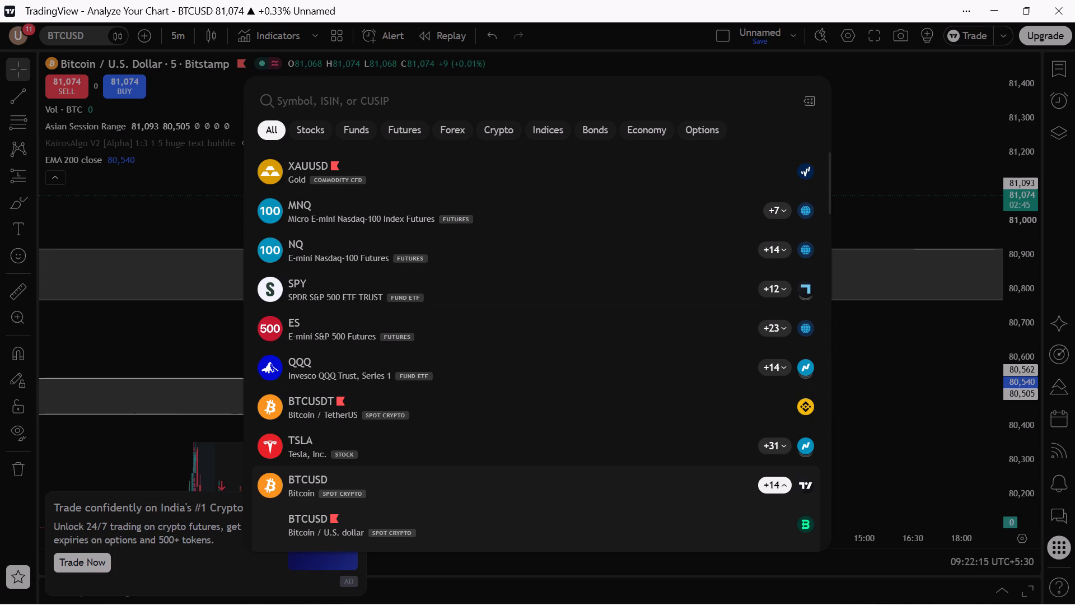
double_click(326, 101)
type("eth")
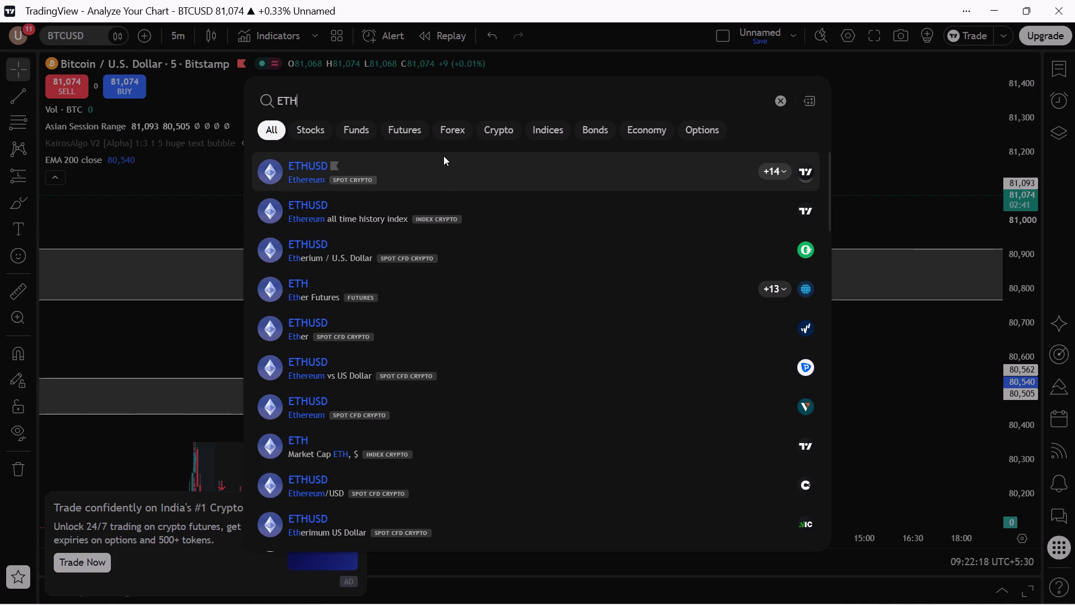
left_click(450, 148)
left_click(450, 170)
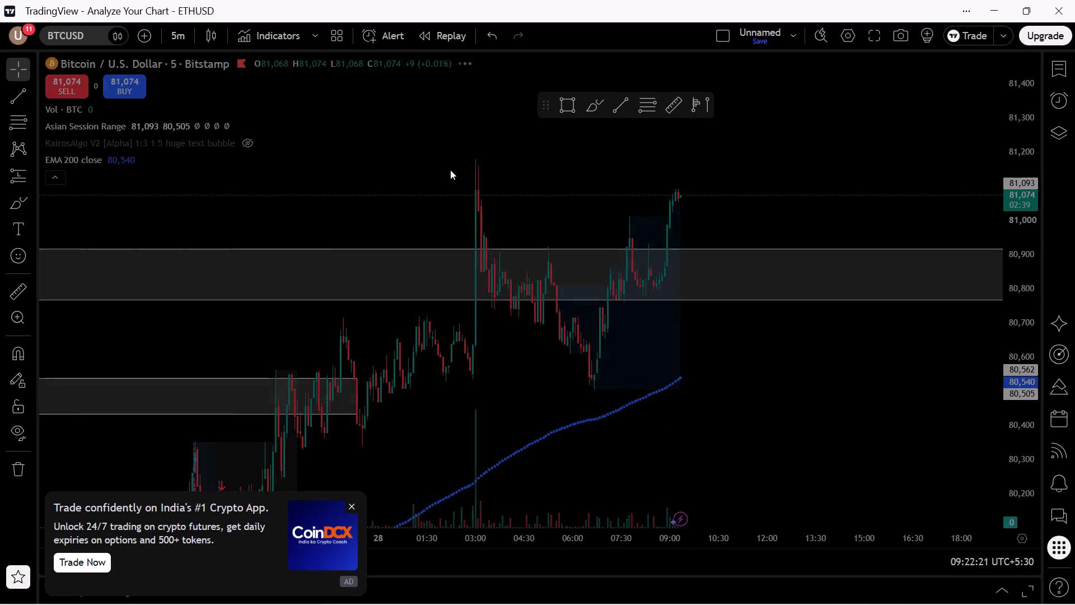
Examine the ETHUSD 5-minute price action over the past few days relative to the EMA 200 and session ranges.
scroll(735, 378, "down", 4)
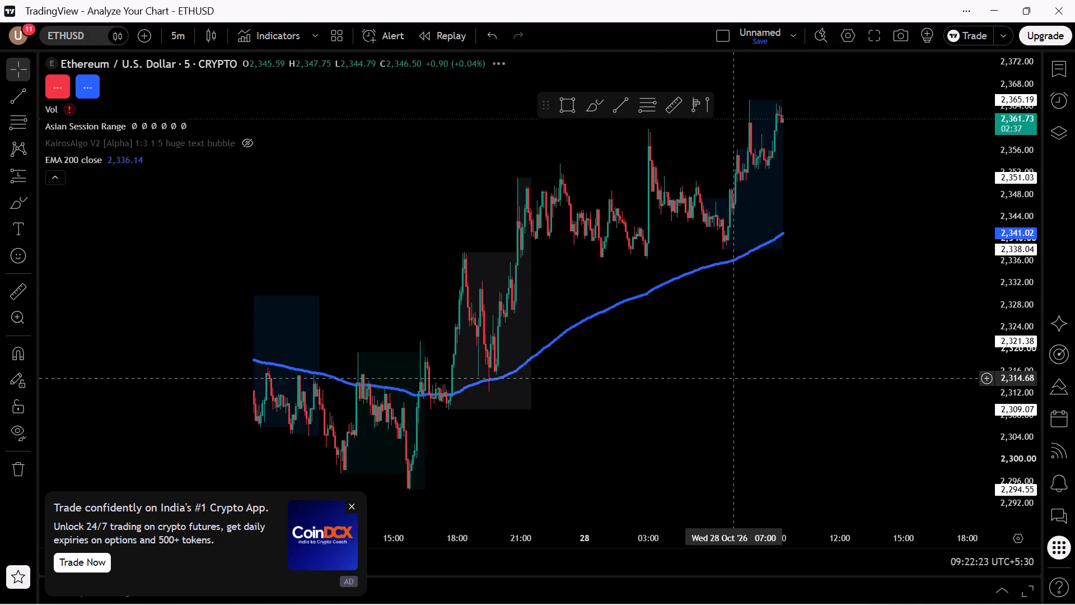
left_click_drag(799, 282, 870, 297)
scroll(711, 483, "down", 3)
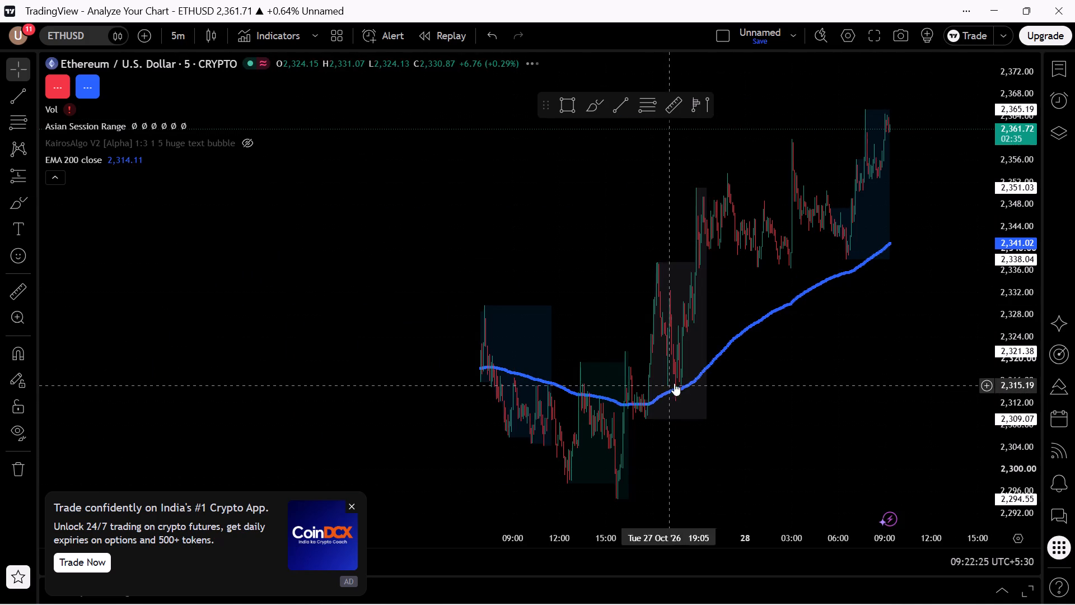
scroll(842, 385, "up", 5)
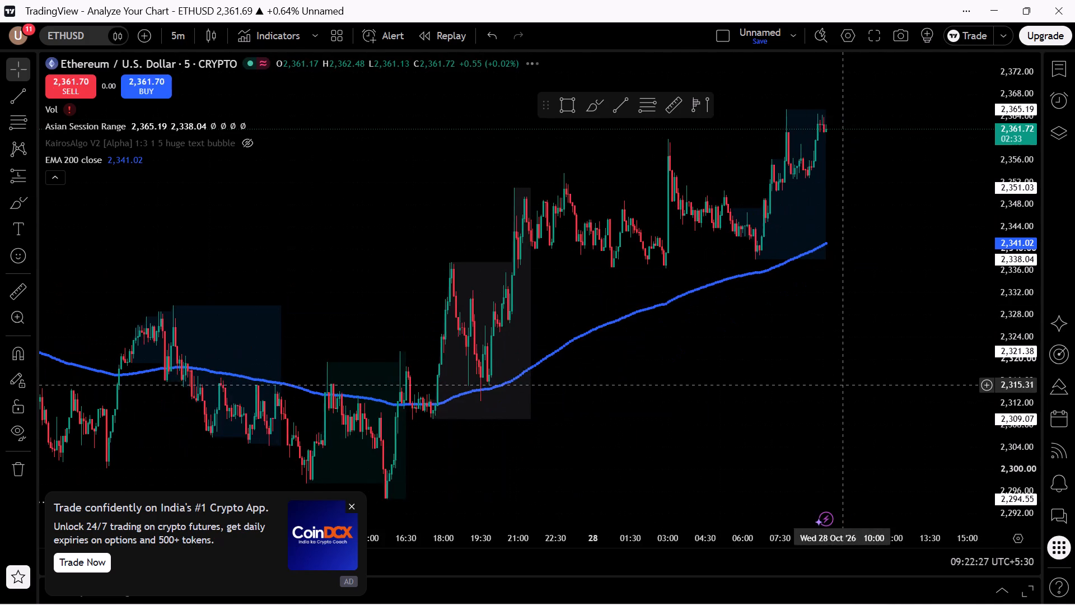
left_click_drag(838, 376, 812, 446)
scroll(814, 405, "down", 3)
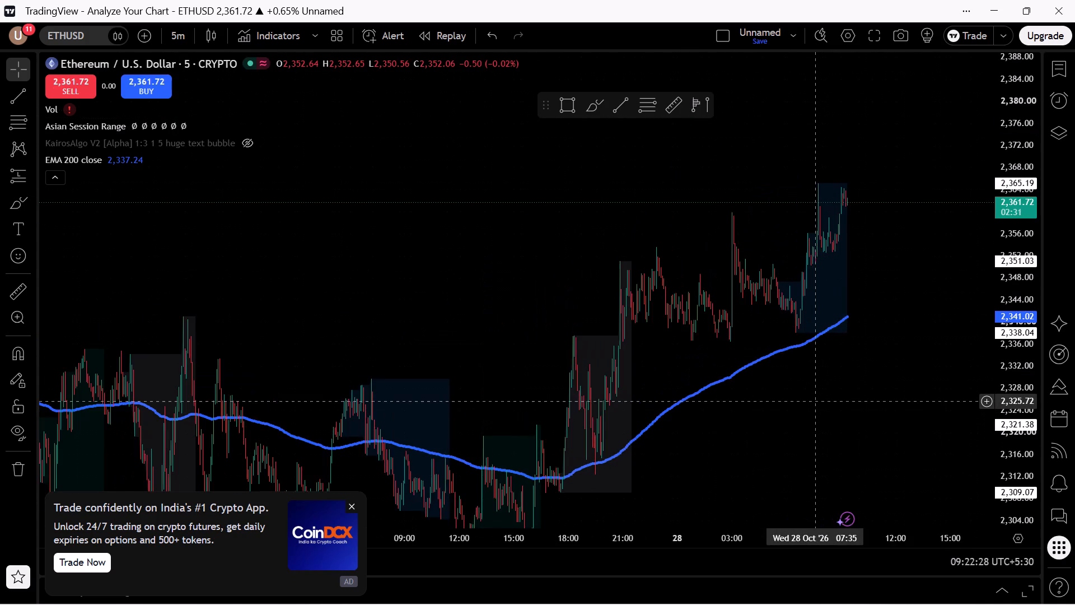
scroll(815, 401, "down", 7)
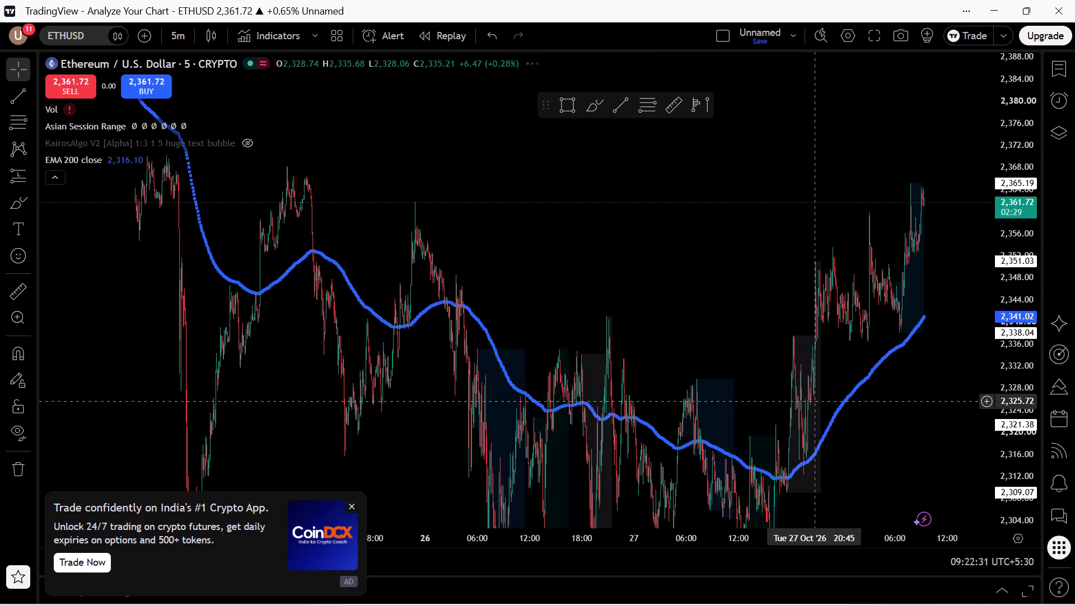
left_click(439, 199)
left_click(440, 199)
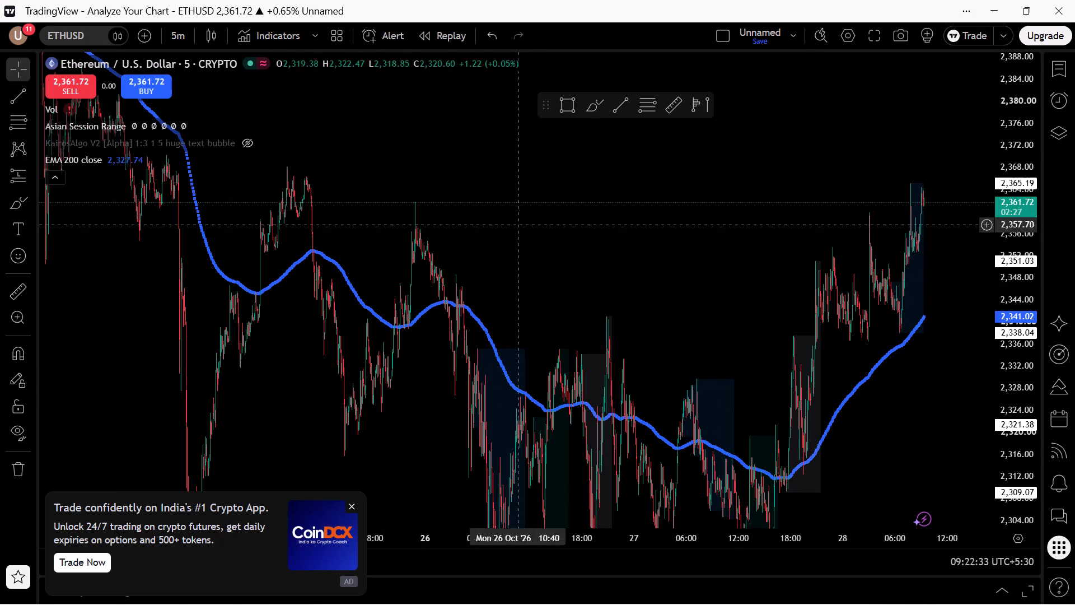
scroll(621, 248, "up", 20)
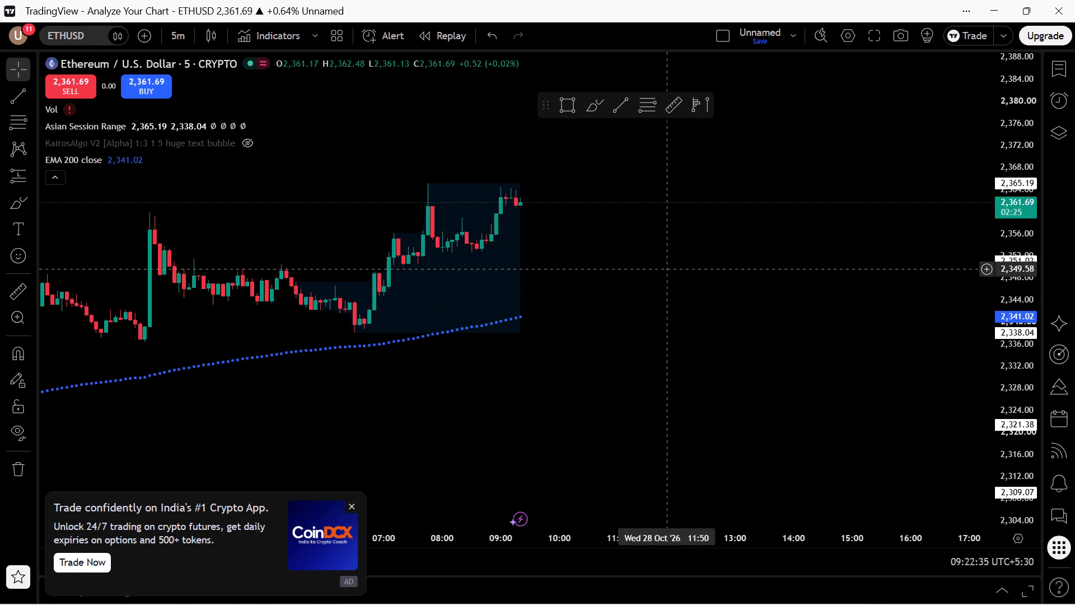
Draw a rectangle zone on ETHUSD between about 2,350.28 and 2,347.89, spanning from about 06:20 to 12:30 on 28 October.
left_click_drag(1016, 344, 1057, 0)
scroll(569, 264, "up", 4)
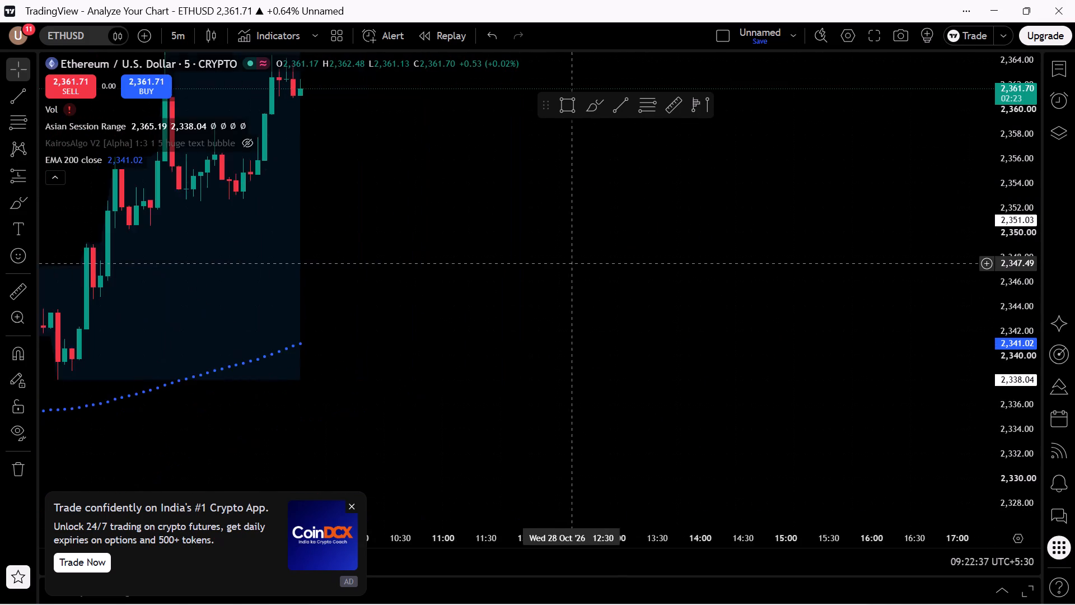
left_click_drag(570, 264, 823, 362)
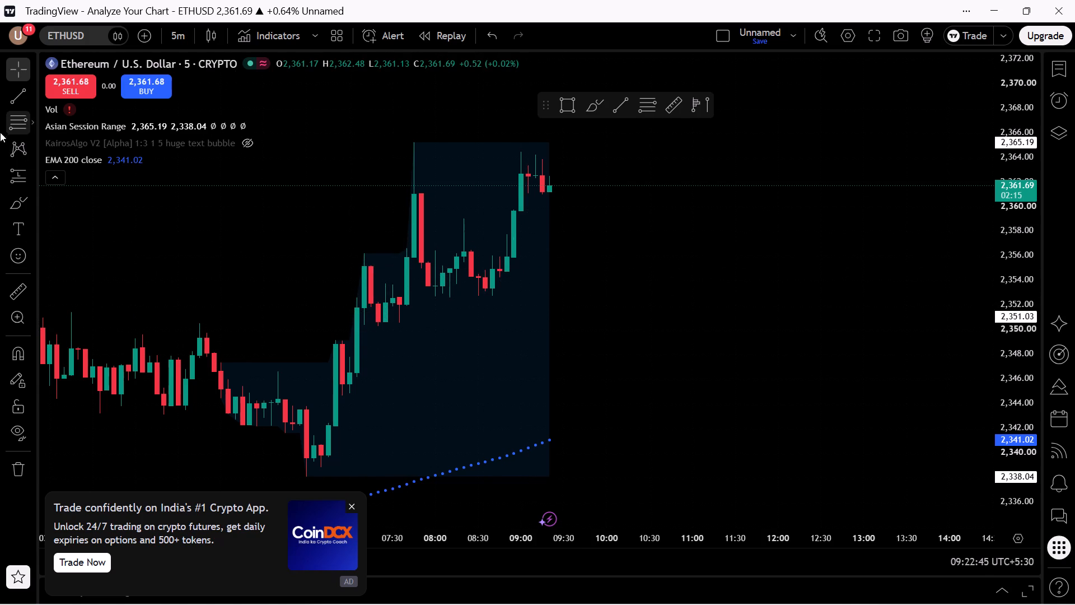
left_click(33, 176)
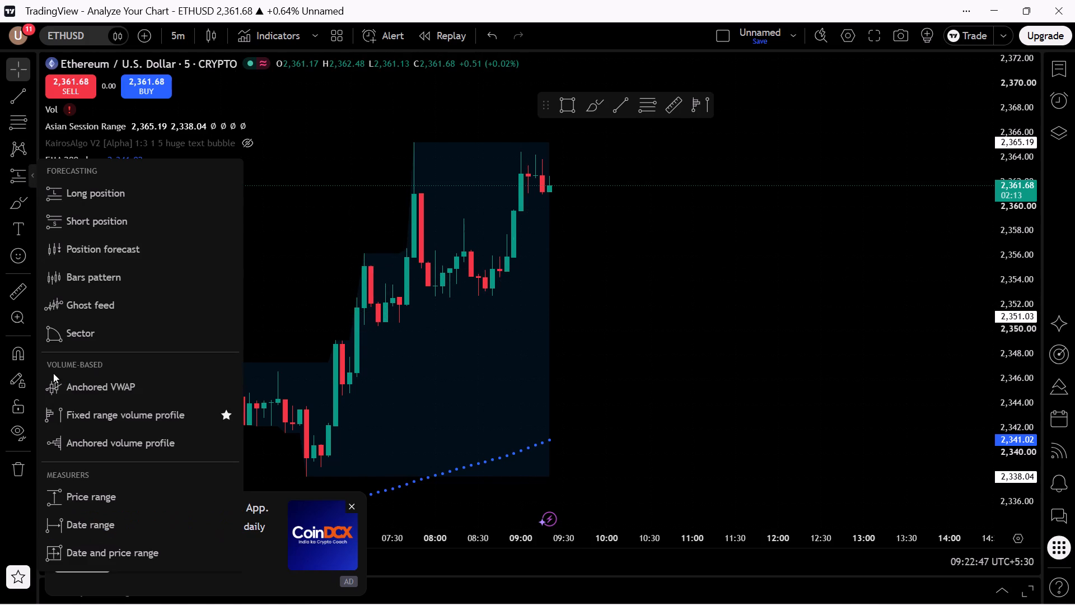
left_click(23, 194)
triple_click(38, 203)
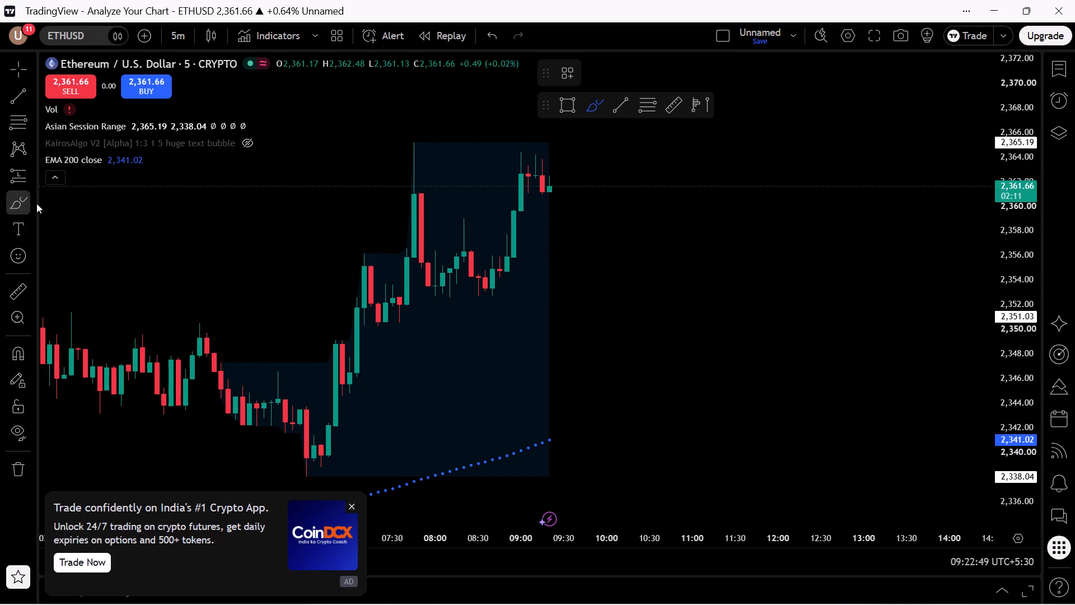
left_click(35, 203)
left_click(158, 333)
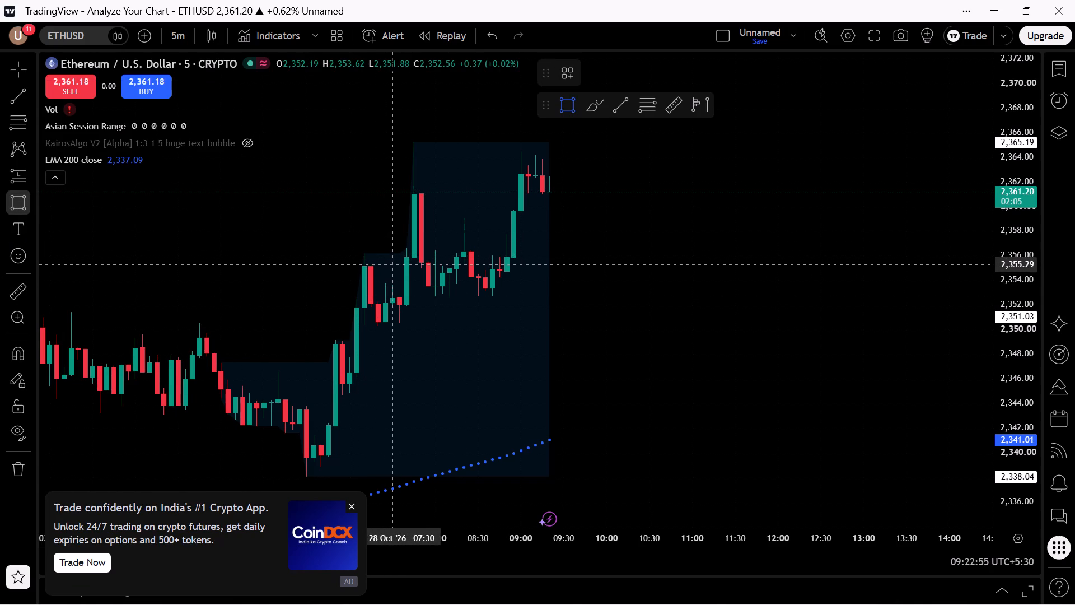
left_click(371, 326)
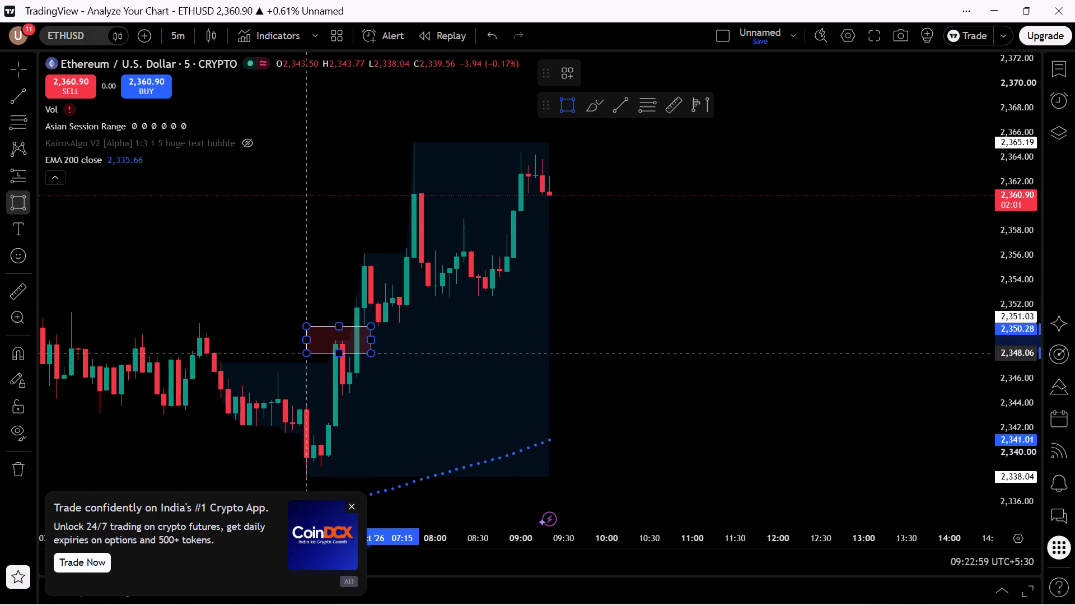
left_click(296, 355)
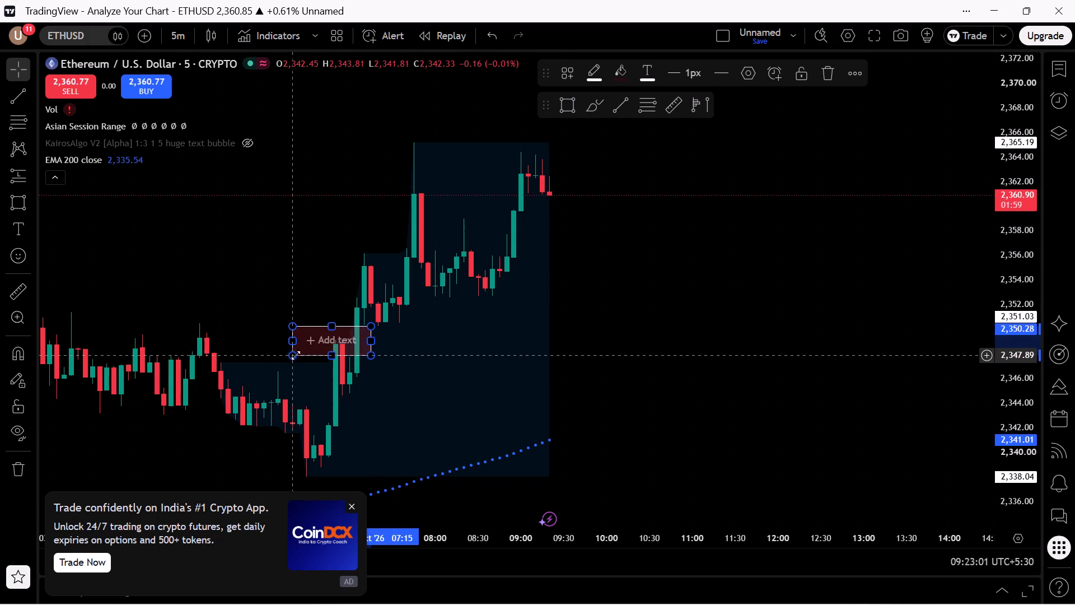
left_click_drag(371, 341, 819, 369)
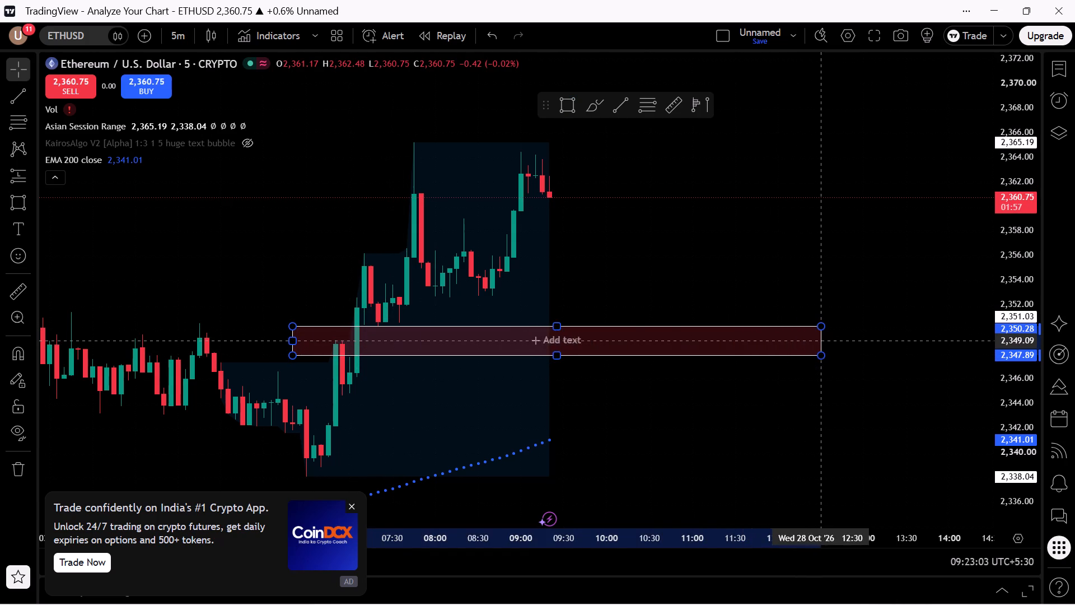
left_click(667, 436)
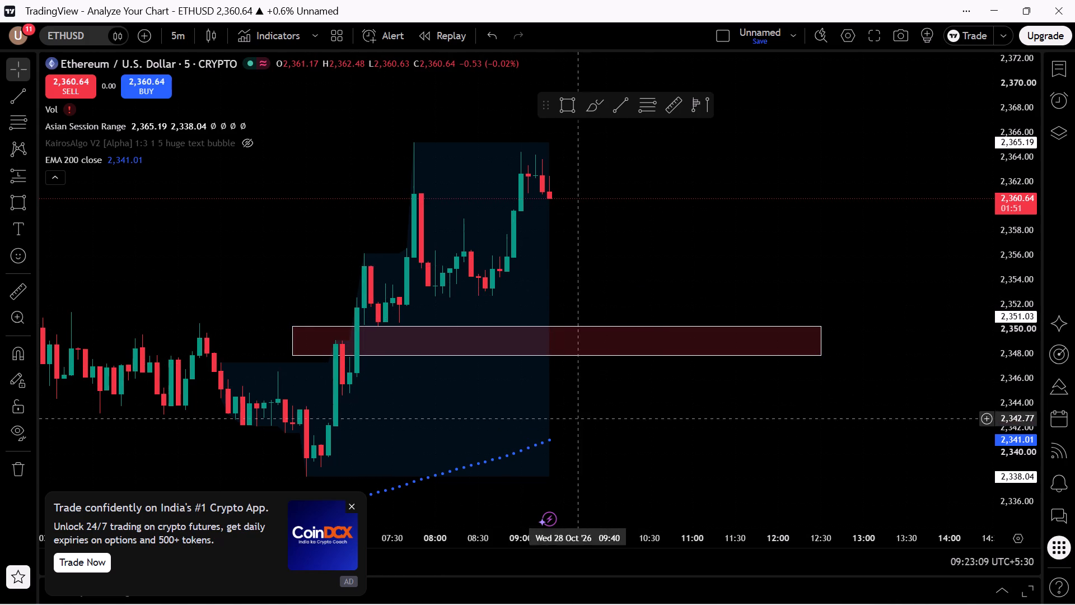
Examine the ETHUSD price action around the new red zone, the EMA 200 and the latest candles.
scroll(597, 427, "down", 2)
left_click_drag(706, 436, 773, 243)
scroll(773, 250, "down", 3)
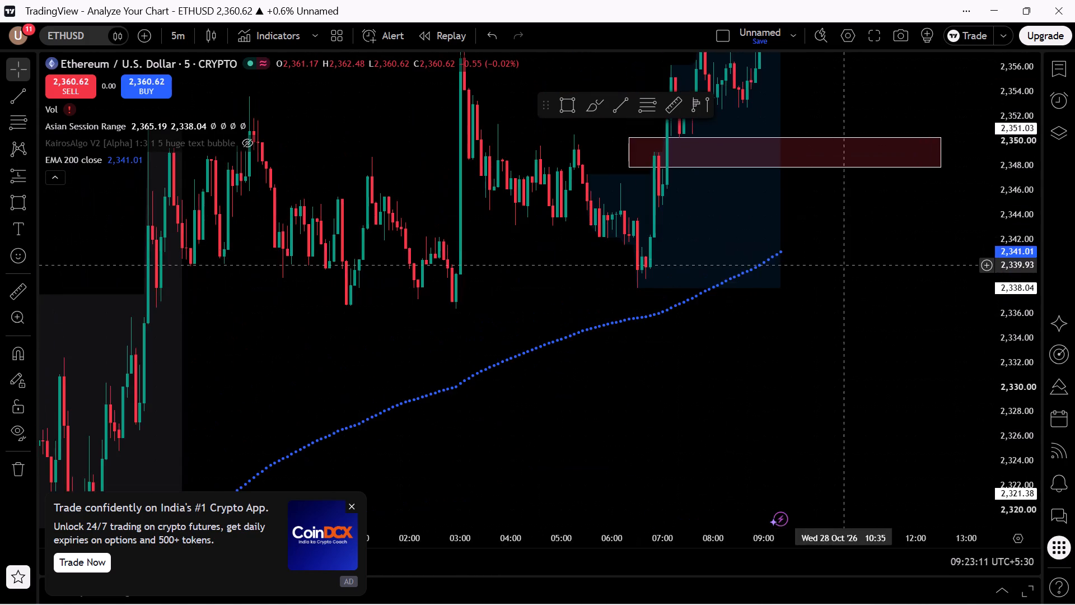
left_click_drag(848, 271, 737, 553)
scroll(743, 350, "up", 3)
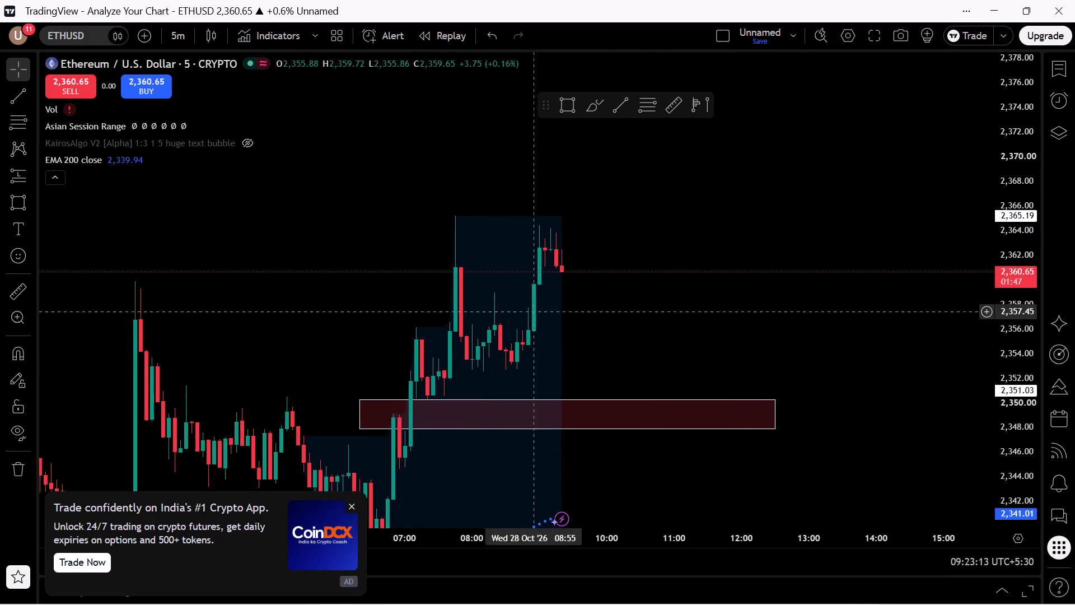
left_click(572, 225)
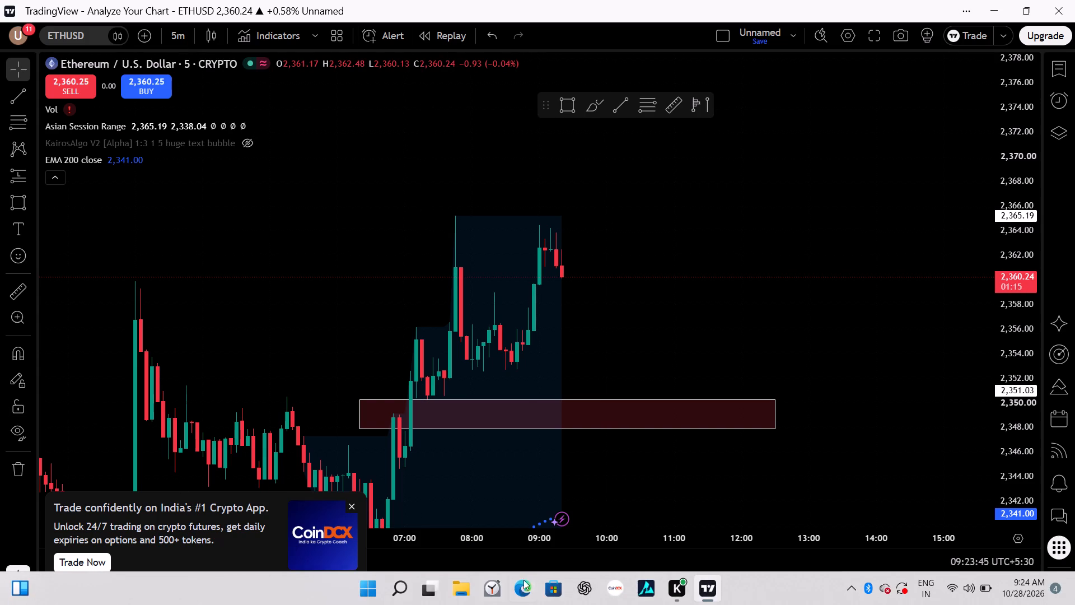
scroll(685, 297, "down", 2)
Close the CoinDCX advertisement covering the lower part of the chart.
left_click_drag(352, 516, 352, 519)
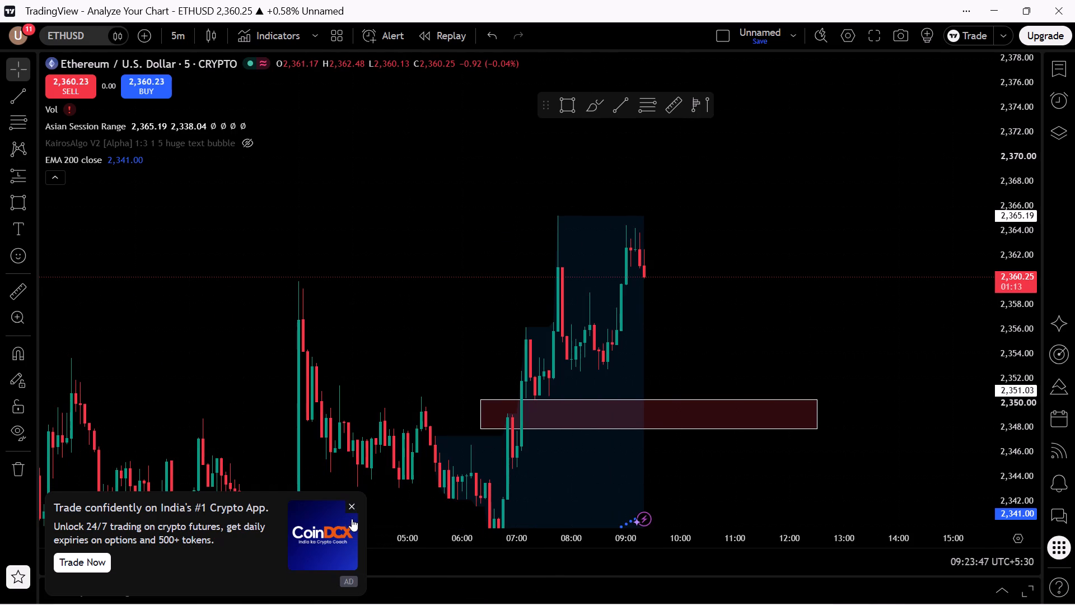
left_click_drag(352, 519, 351, 521)
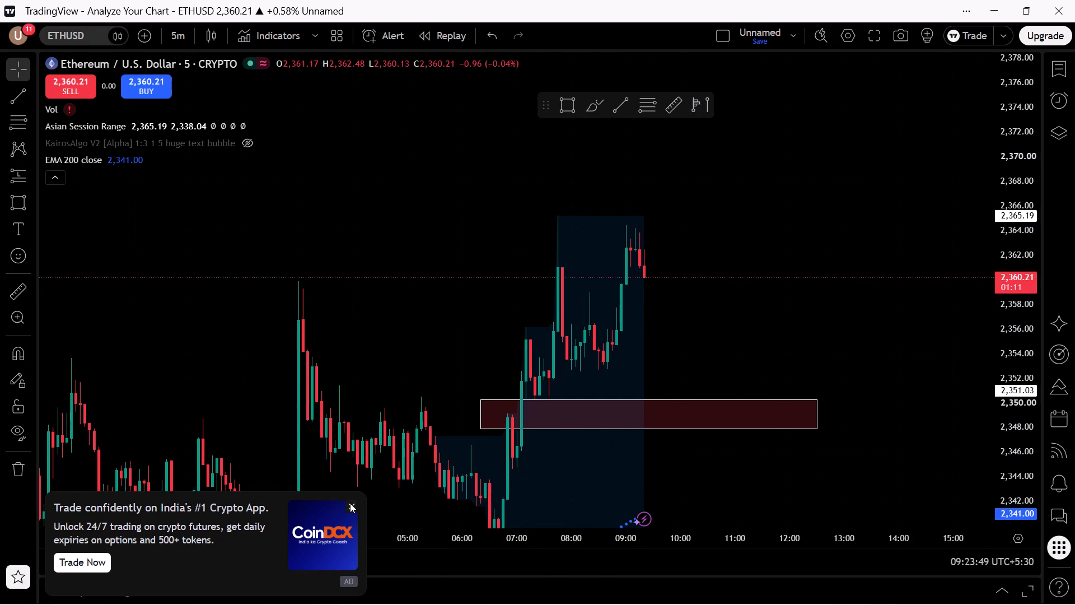
left_click_drag(350, 505, 359, 490)
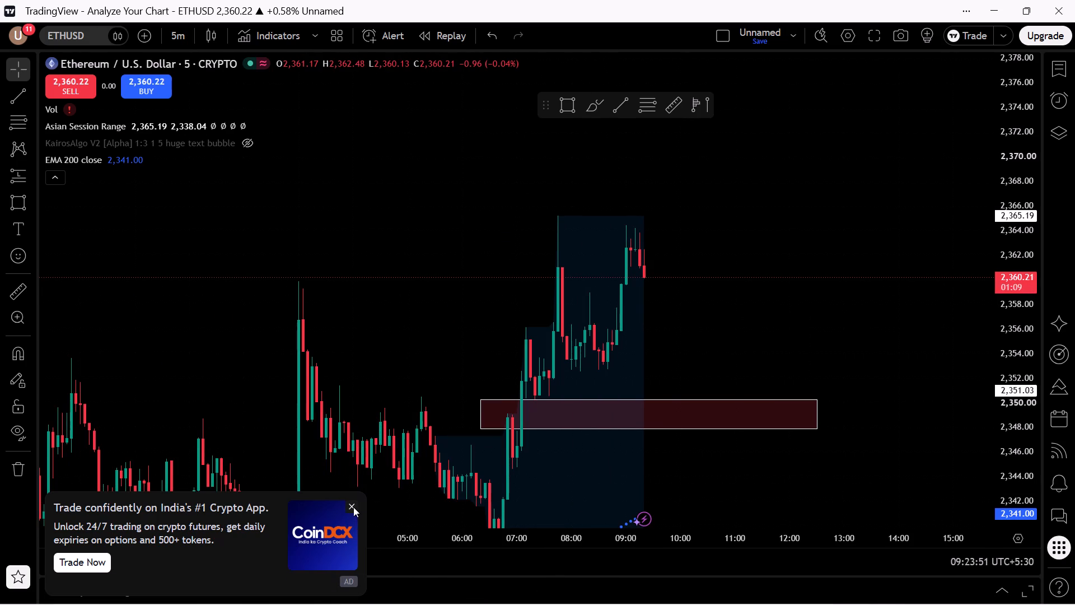
left_click(353, 507)
Examine the ETHUSD price action below the red zone, including the EMA 200 and the earlier 27 October candles.
left_click_drag(851, 466, 882, 190)
scroll(882, 195, "down", 2)
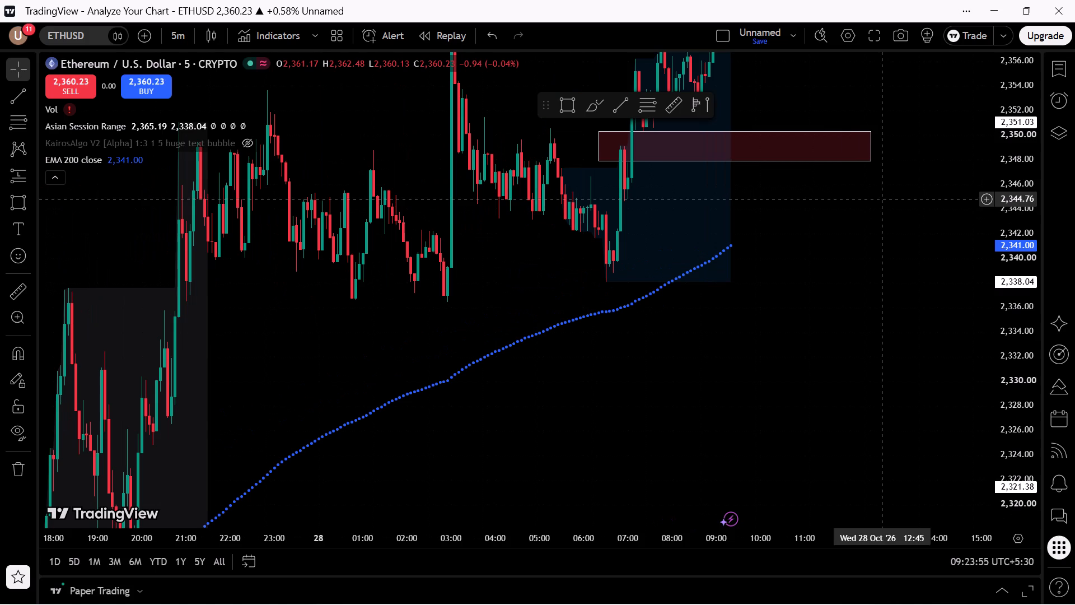
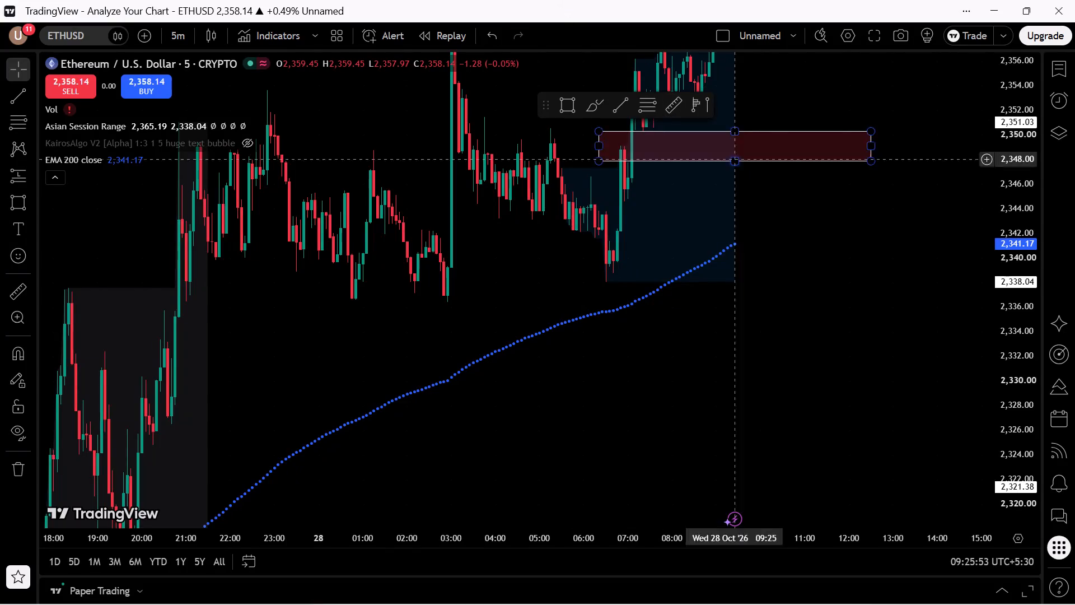
Draw a dotted trendline above the ETHUSD highs from about 2,348.69 at 20:55 on 27 October to 2,365.41 at 11:15 on 28 October.
left_click_drag(857, 274, 783, 489)
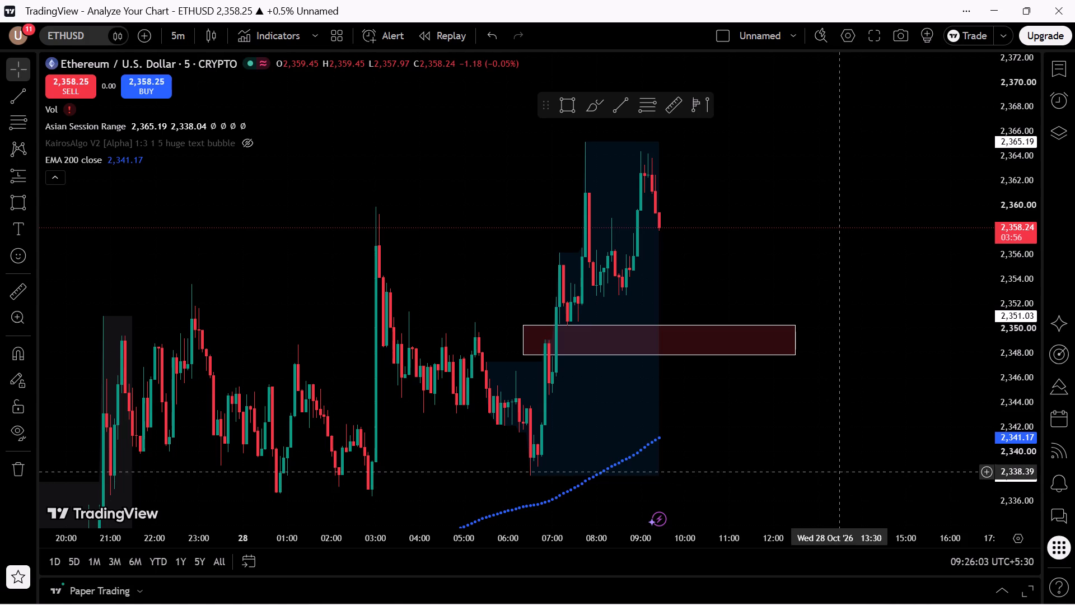
left_click(25, 104)
left_click(107, 345)
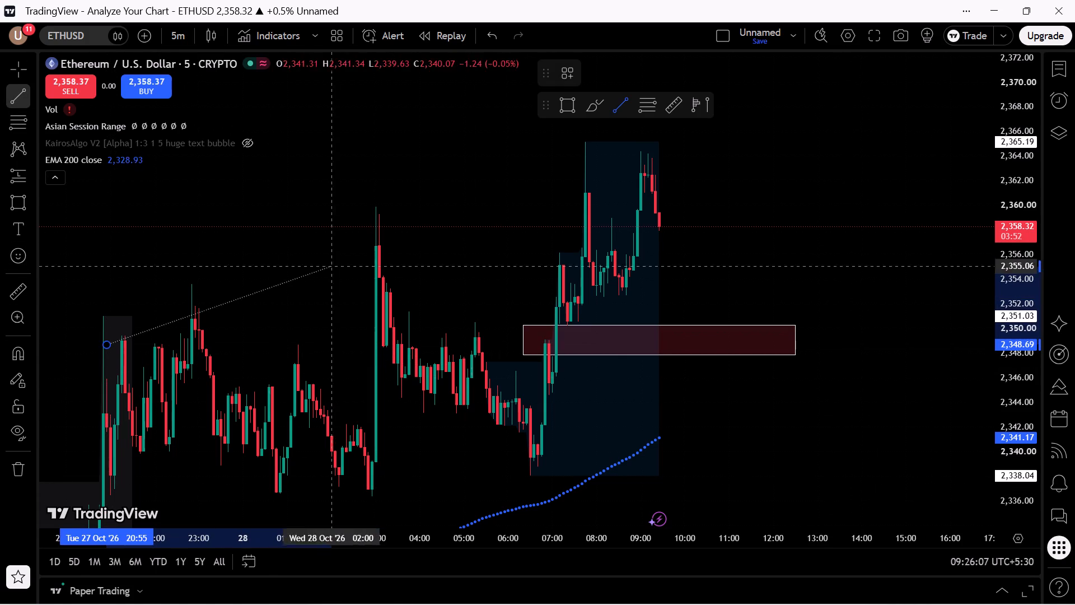
left_click(742, 139)
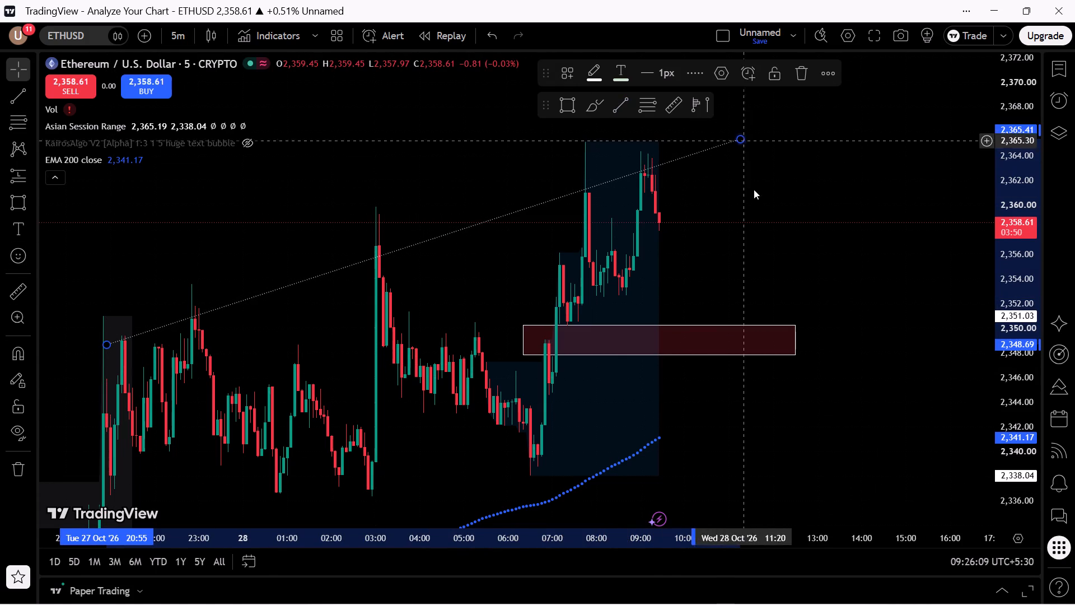
Extend the trendline's earlier end back to the early hours of 26 October at about 2,310, keeping it along the swing highs.
left_click_drag(811, 275, 1014, 234)
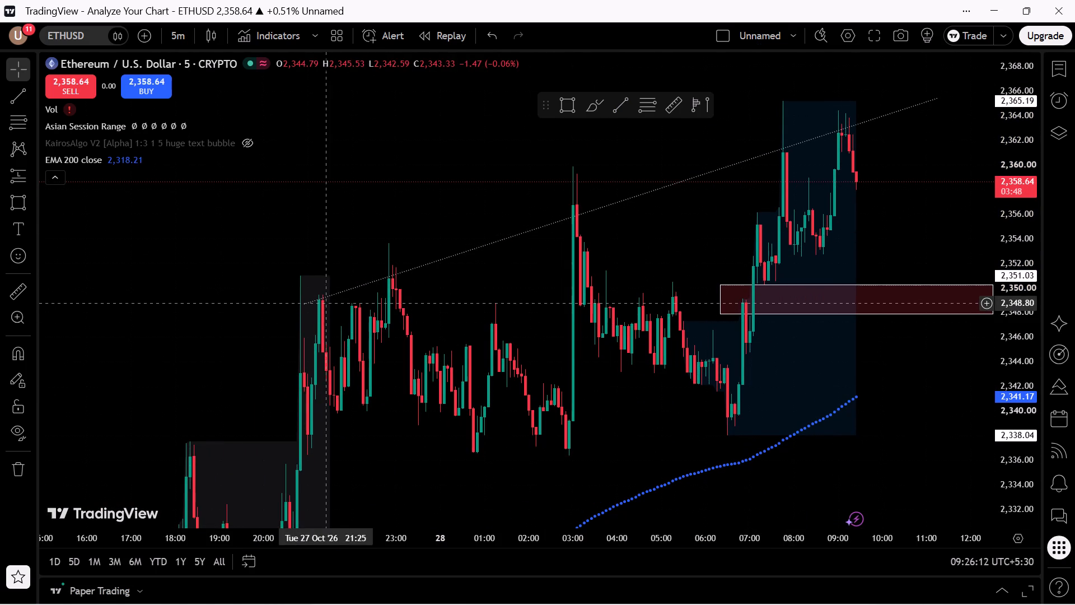
left_click_drag(304, 306, 295, 309)
left_click_drag(289, 309, 245, 317)
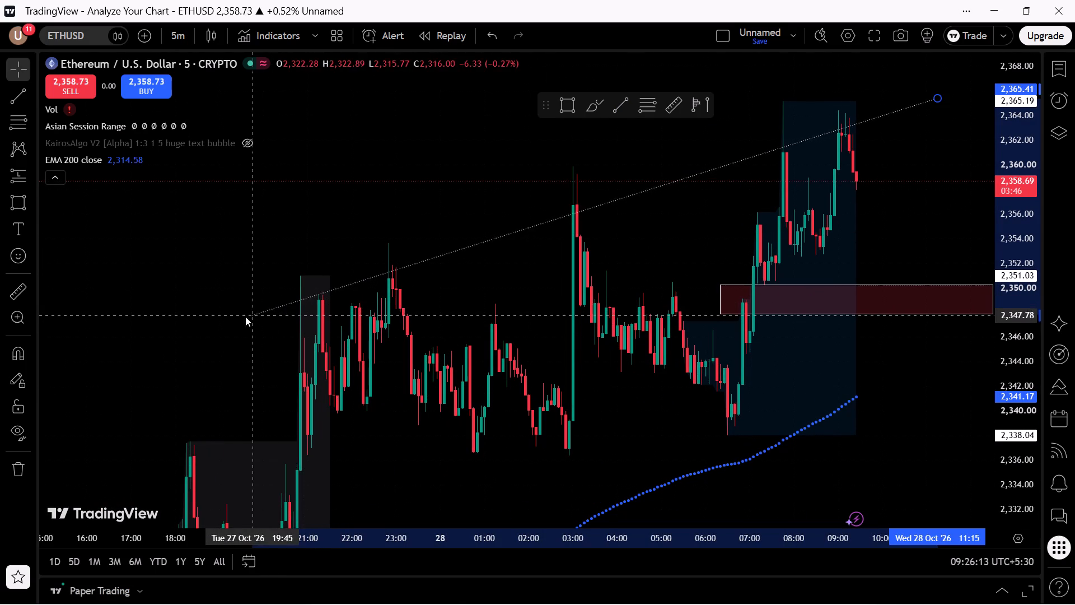
left_click_drag(245, 317, 194, 327)
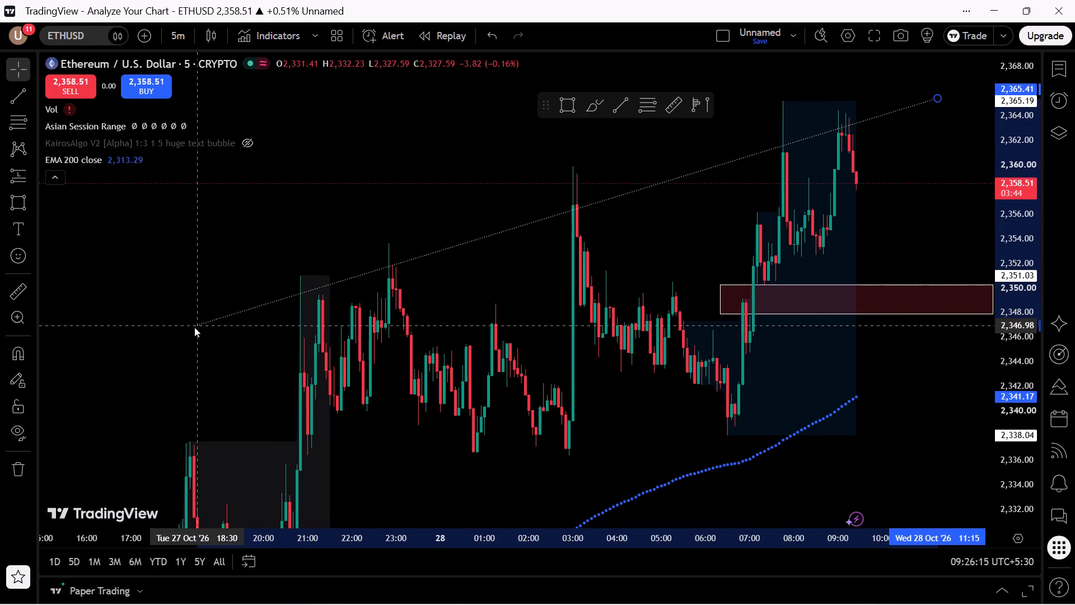
left_click_drag(194, 327, 191, 334)
left_click_drag(649, 323, 858, 116)
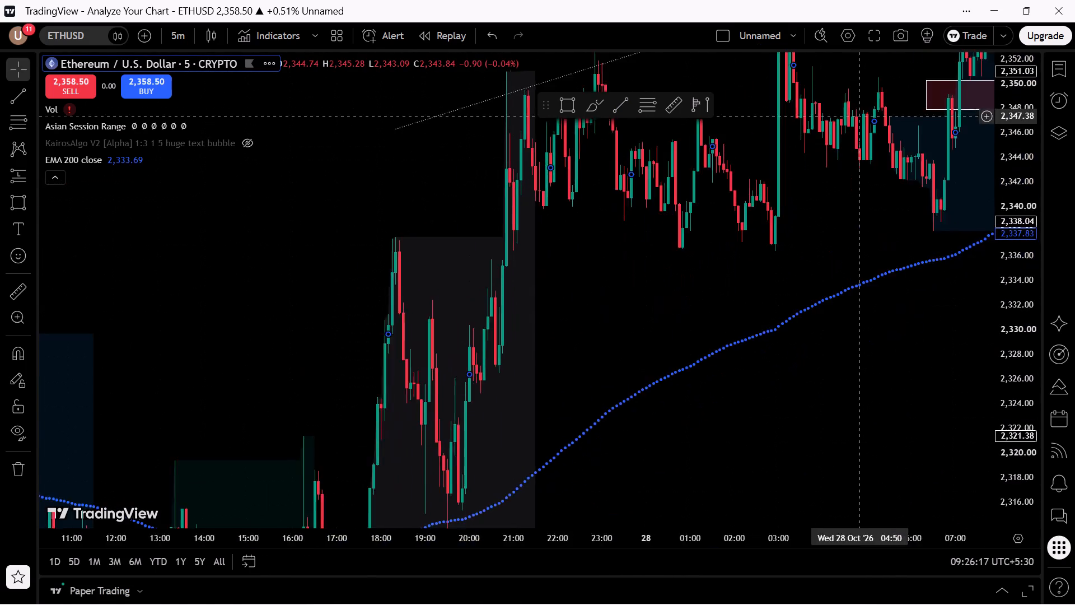
left_click_drag(858, 116, 924, 108)
scroll(900, 143, "down", 6)
left_click_drag(670, 200, 689, 301)
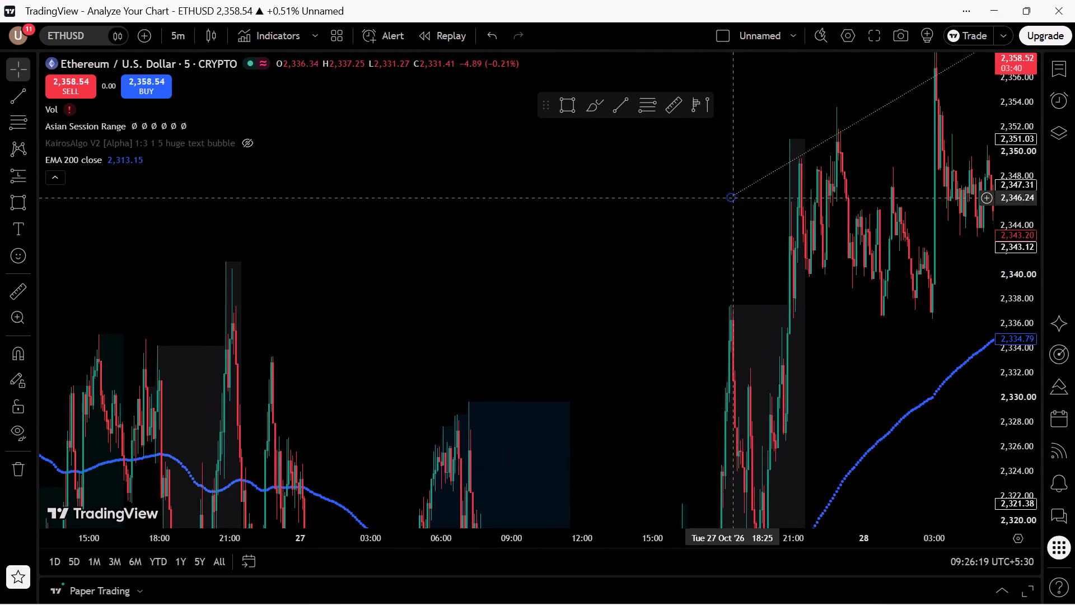
left_click_drag(729, 202, 46, 556)
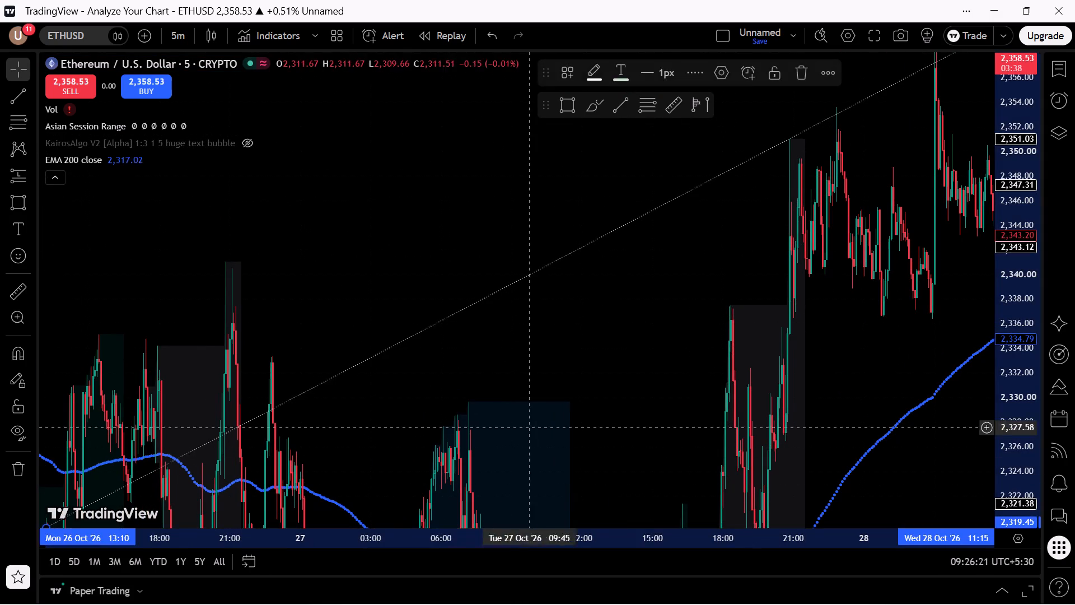
left_click_drag(583, 405, 1074, 68)
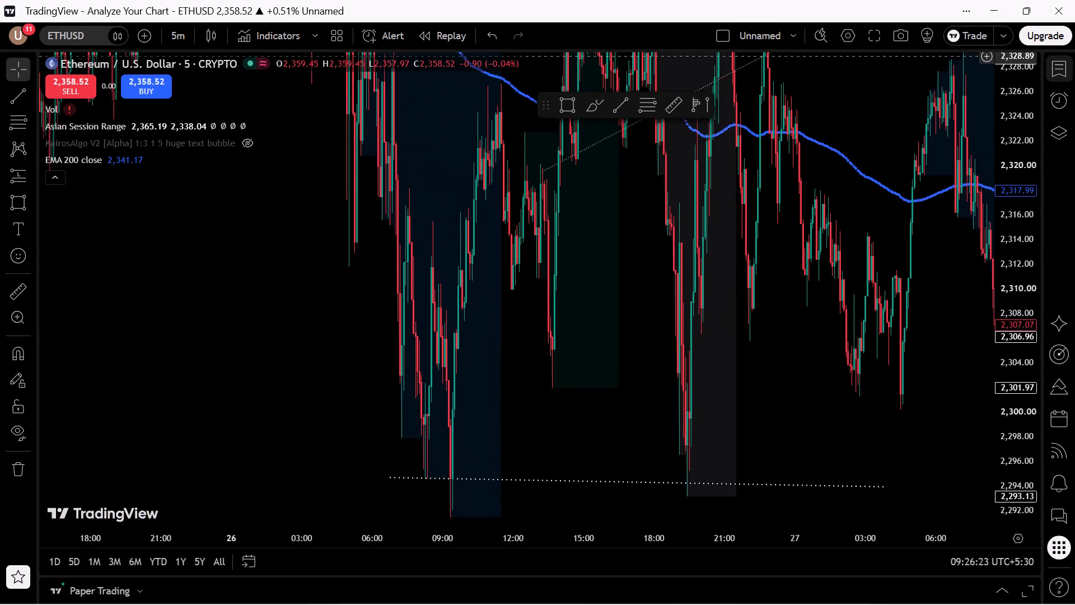
left_click_drag(1074, 68, 1074, 77)
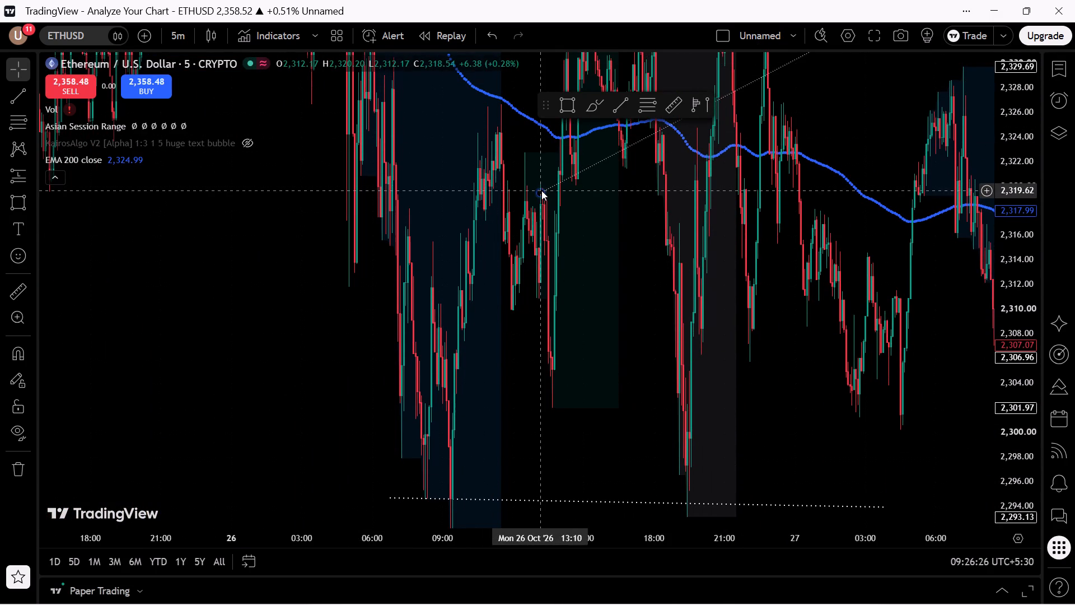
left_click_drag(541, 190, 320, 300)
Examine the ETHUSD price action from 27 October to the latest candles against the rising trendline, the red zone and the EMA 200.
left_click_drag(922, 317, 295, 337)
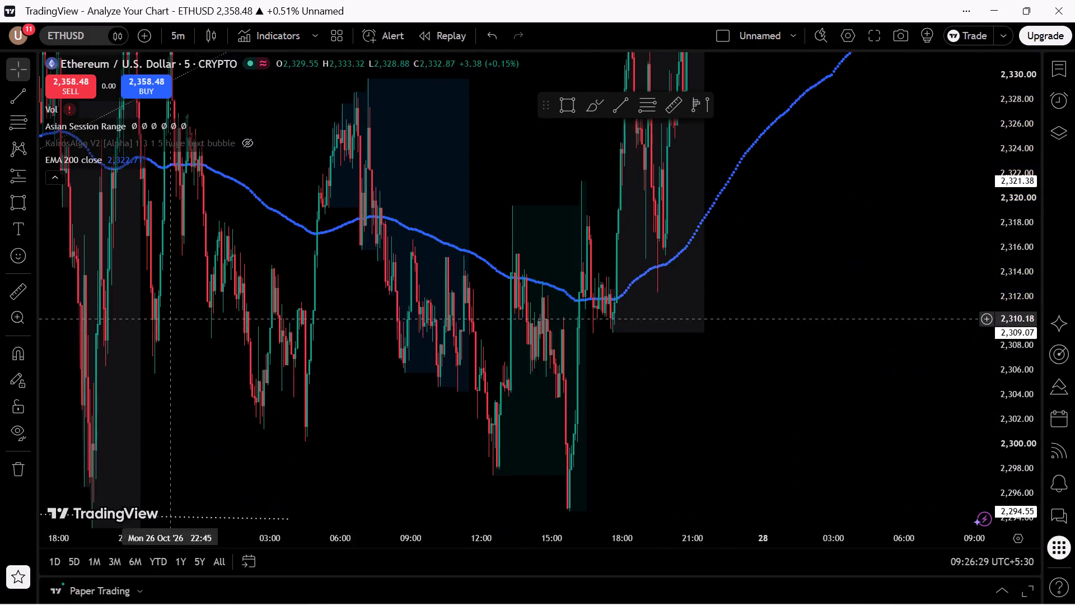
left_click_drag(636, 261, 611, 500)
left_click_drag(838, 421, 627, 506)
left_click_drag(827, 376, 805, 524)
left_click_drag(829, 429, 817, 460)
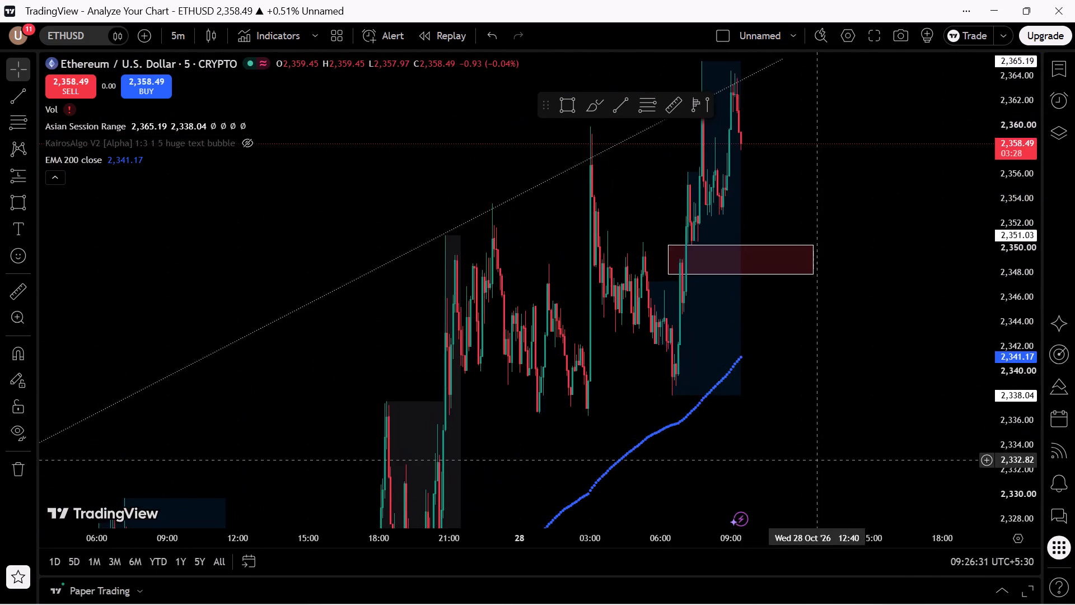
scroll(817, 460, "up", 5)
left_click_drag(815, 286, 867, 453)
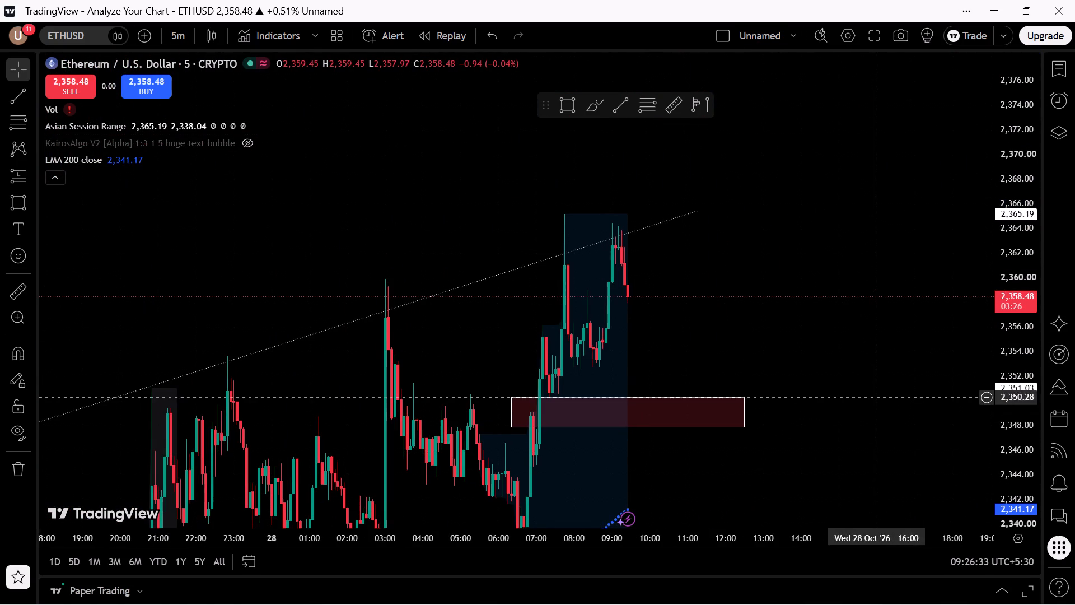
left_click_drag(870, 355, 890, 234)
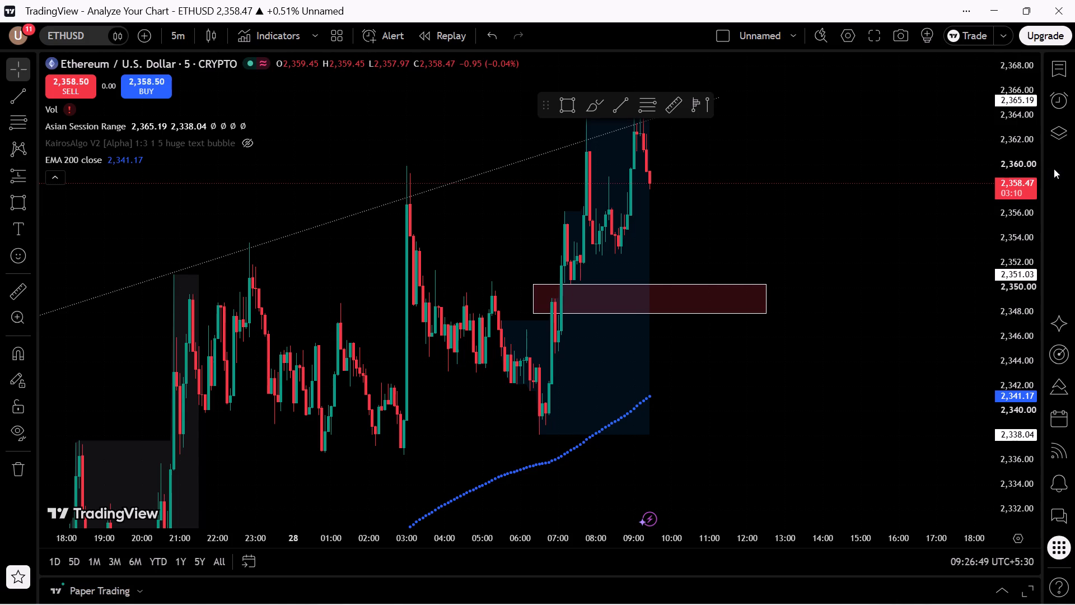
scroll(863, 332, "down", 2)
scroll(760, 378, "up", 5)
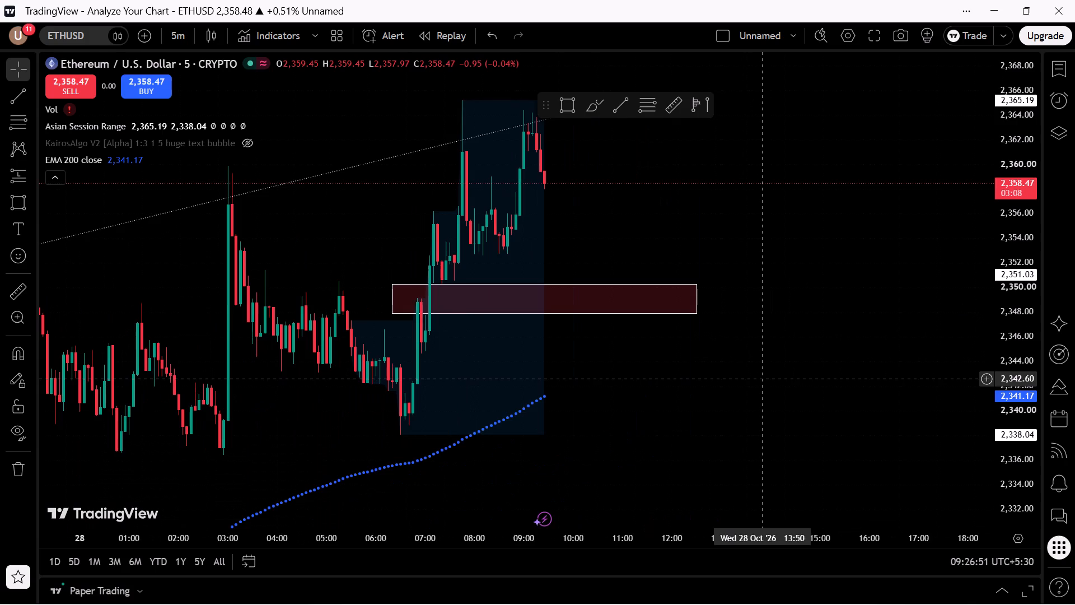
scroll(761, 378, "up", 2)
left_click_drag(695, 392, 797, 371)
scroll(788, 371, "up", 3)
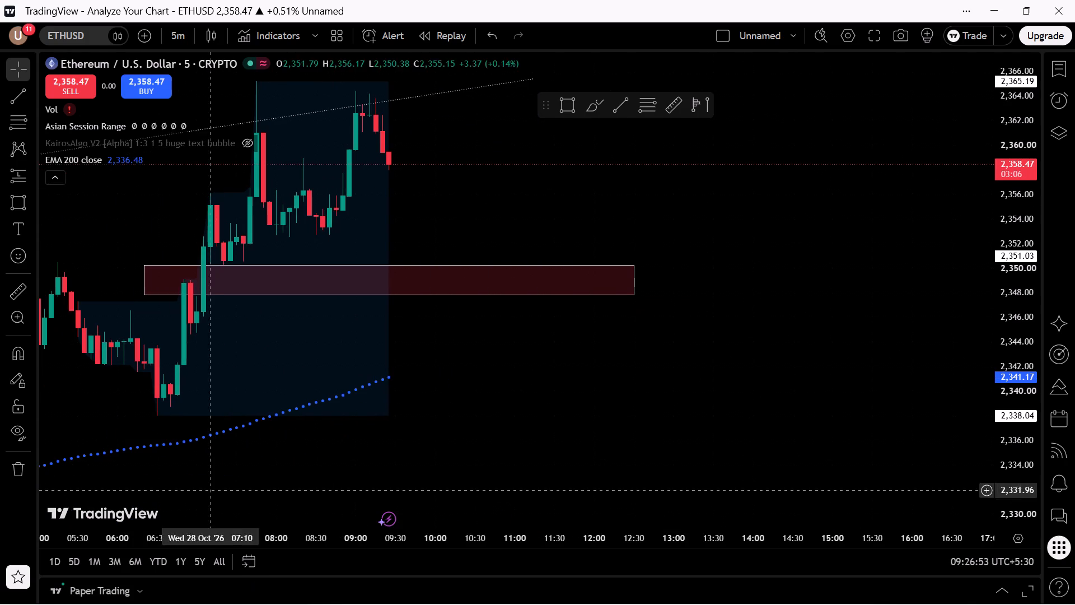
left_click_drag(604, 429, 807, 324)
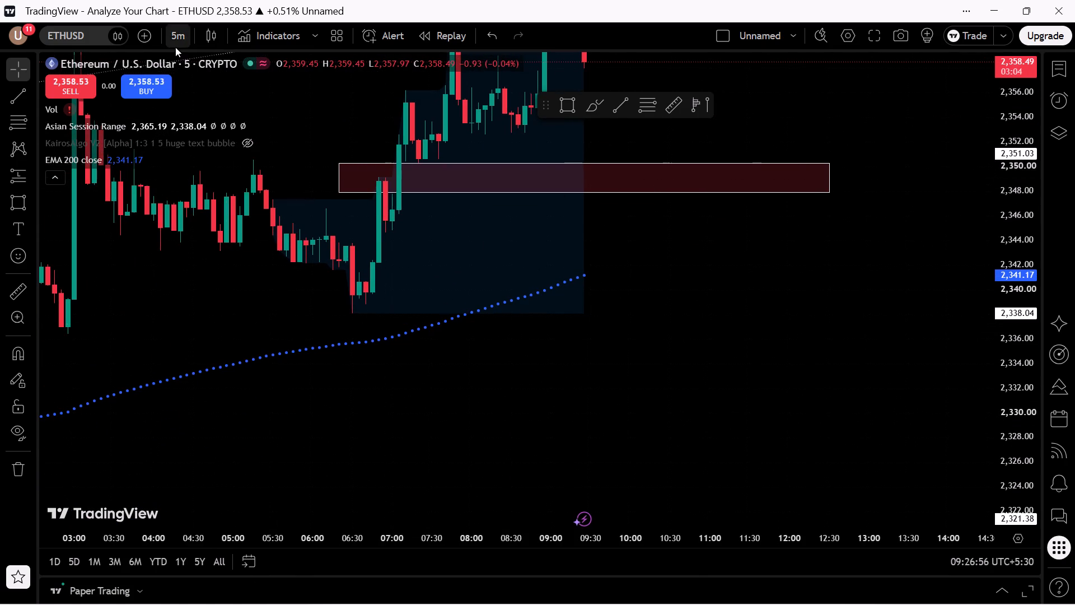
Switch the ETHUSD chart to the 15-minute timeframe.
left_click(175, 47)
left_click(199, 471)
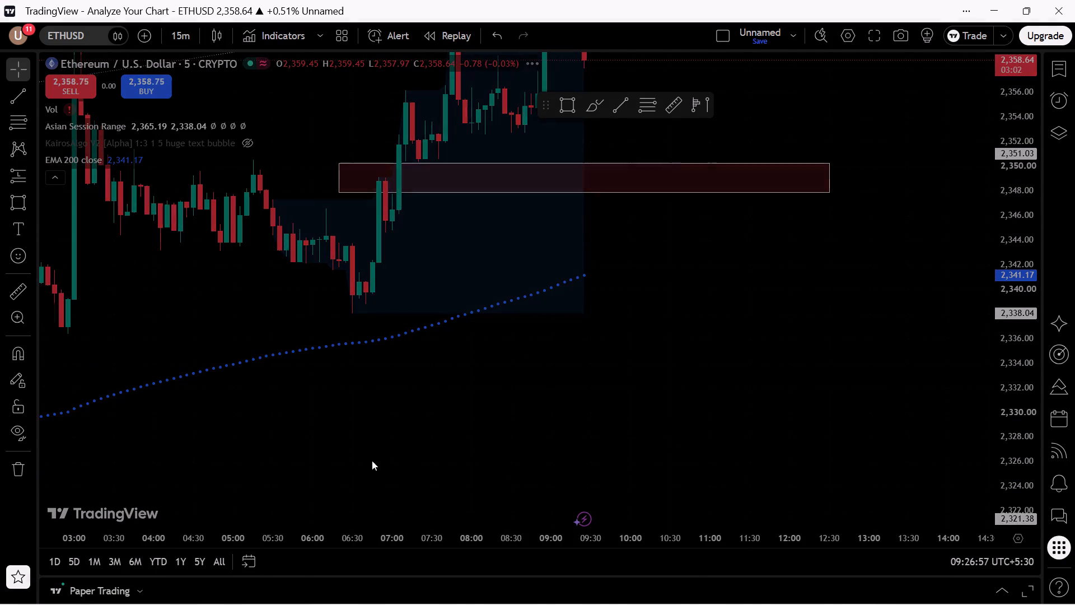
Examine how the 15-minute candles of 28 October relate to the red zone and the rising trendline.
scroll(720, 455, "down", 1)
scroll(768, 436, "down", 4)
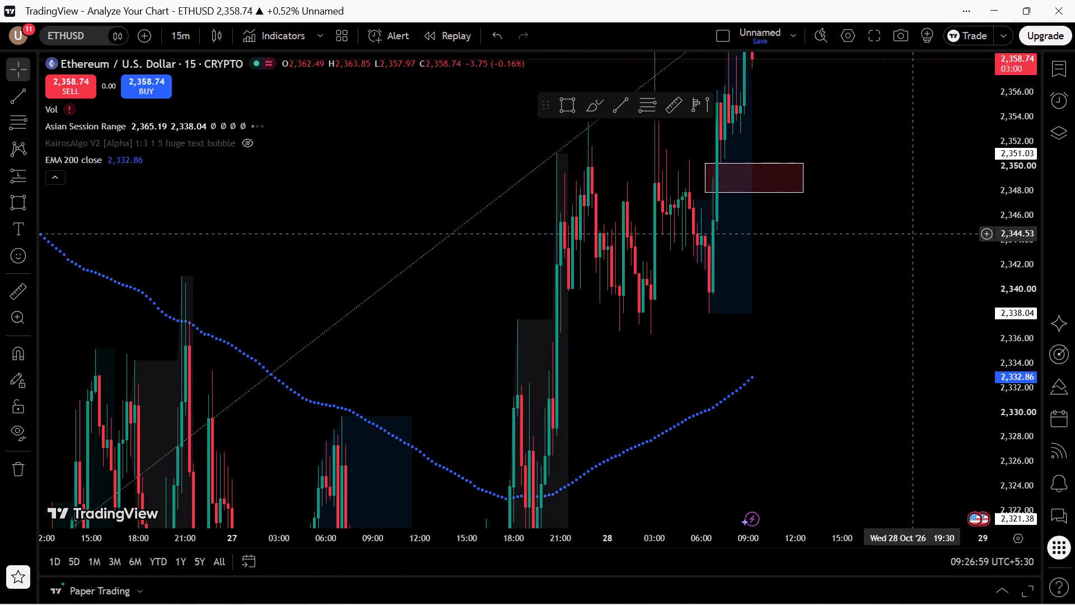
left_click_drag(907, 257, 758, 523)
scroll(756, 520, "up", 6)
left_click_drag(689, 377, 765, 283)
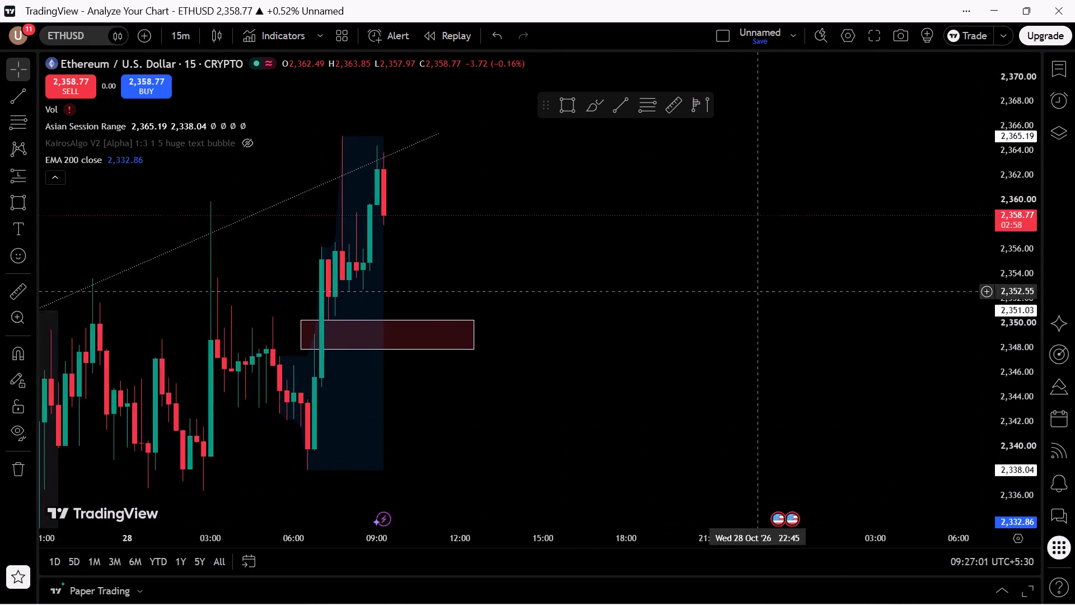
left_click_drag(765, 283, 798, 263)
scroll(801, 263, "up", 5)
left_click_drag(711, 356, 1039, 333)
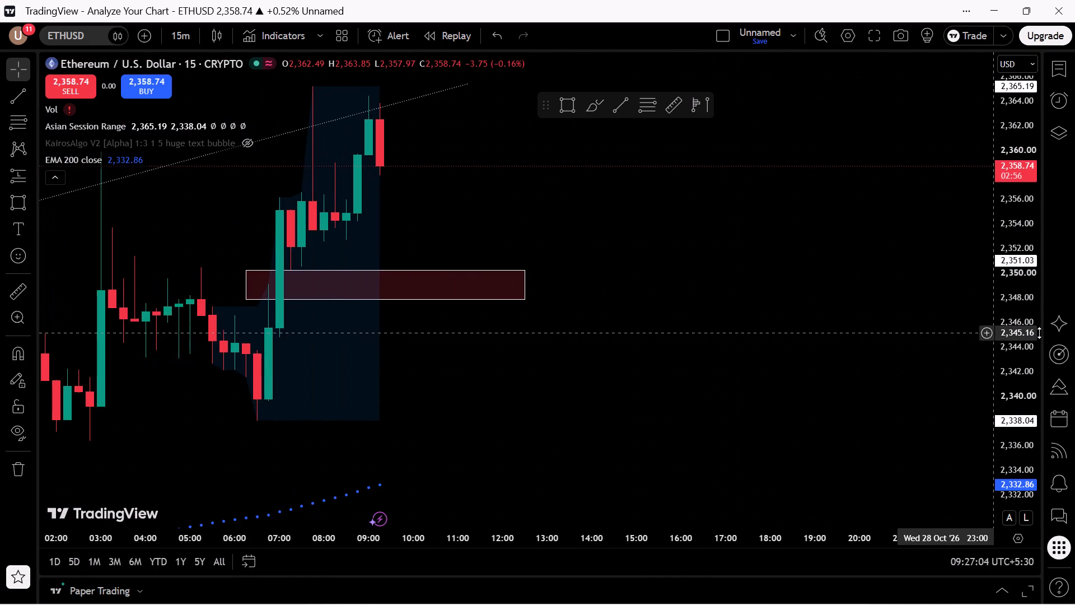
scroll(1046, 333, "down", 2)
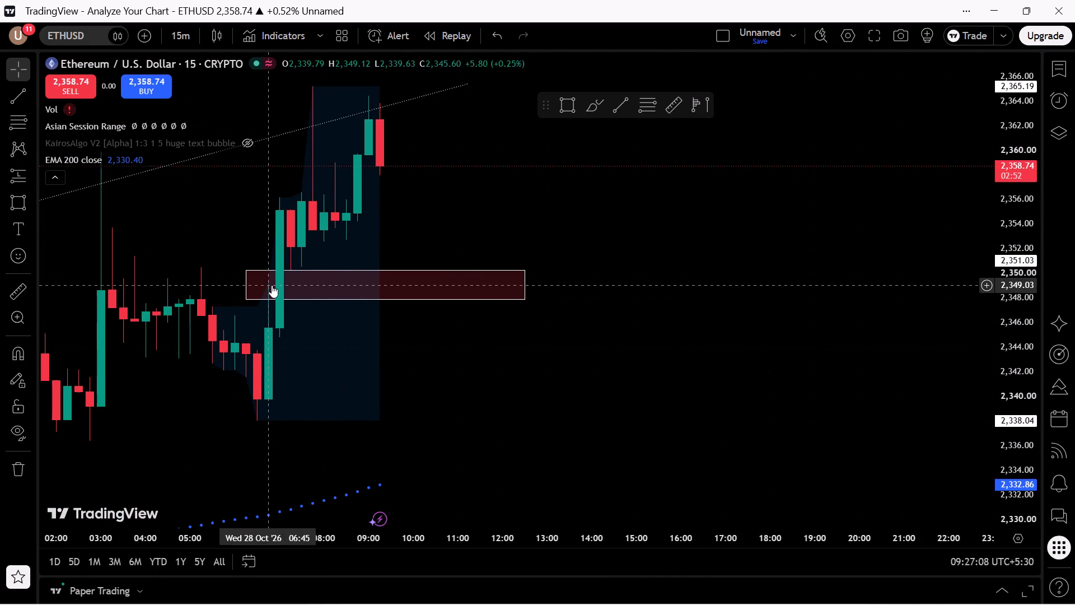
Examine the 15-minute candles from the evening of 27 October through the red zone, together with the EMA 200.
left_click_drag(549, 387, 558, 384)
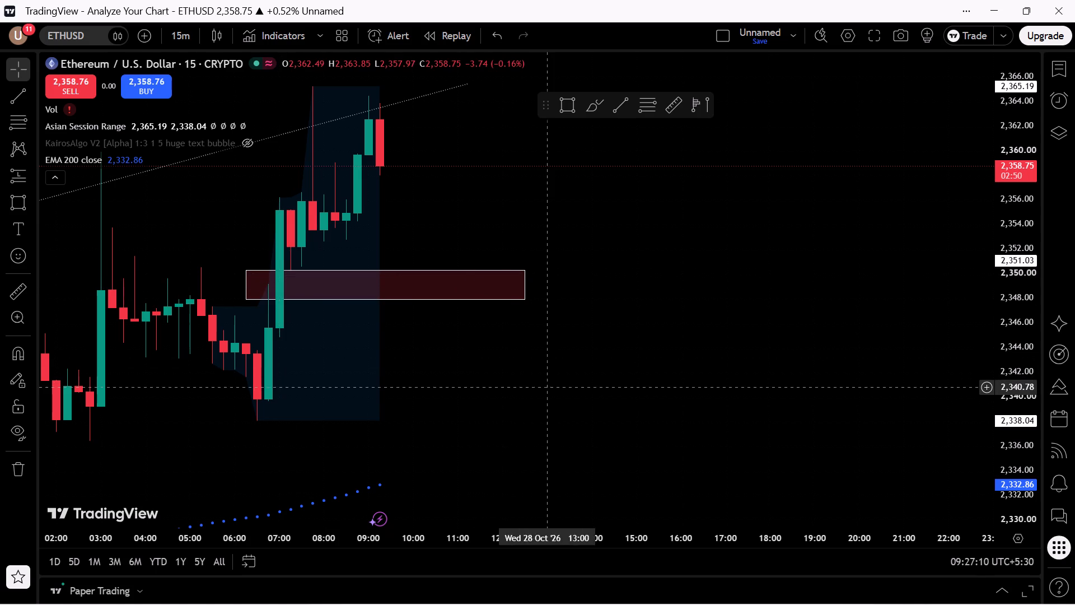
left_click_drag(558, 384, 772, 316)
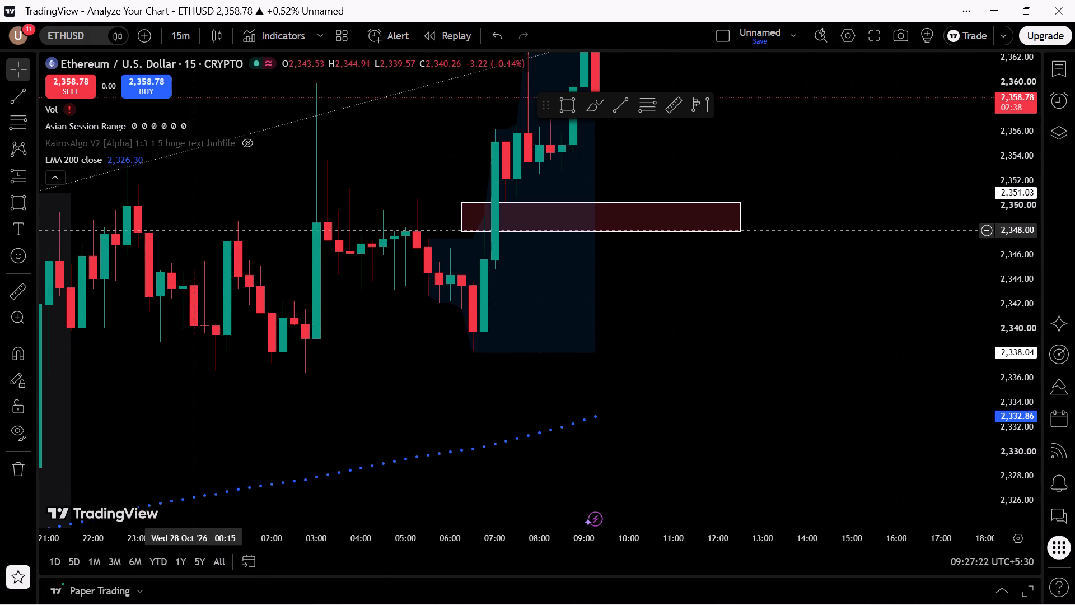
left_click_drag(526, 389, 927, 304)
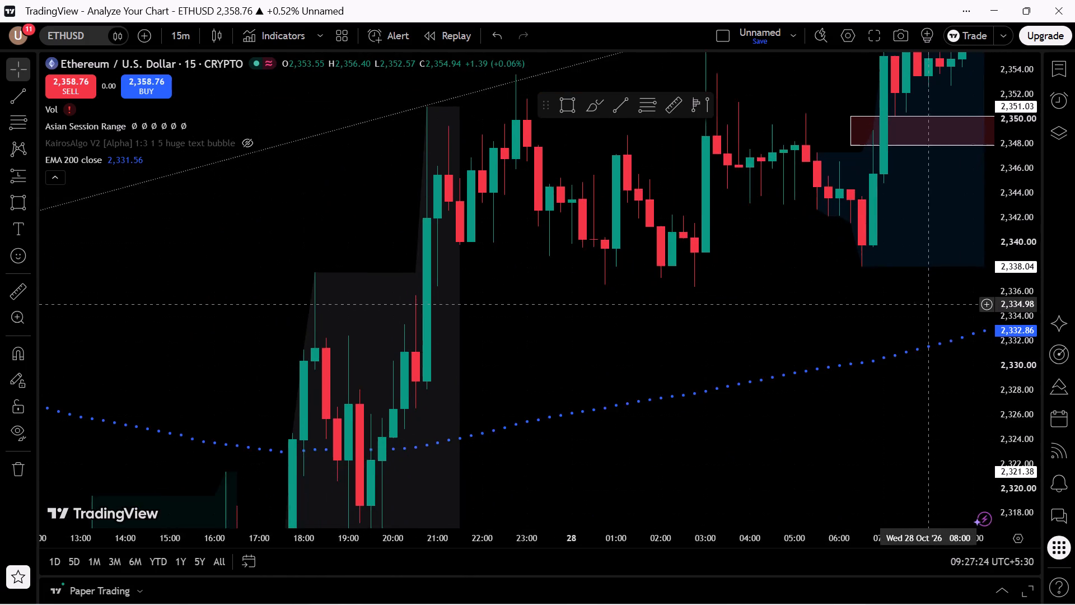
left_click_drag(927, 304, 904, 295)
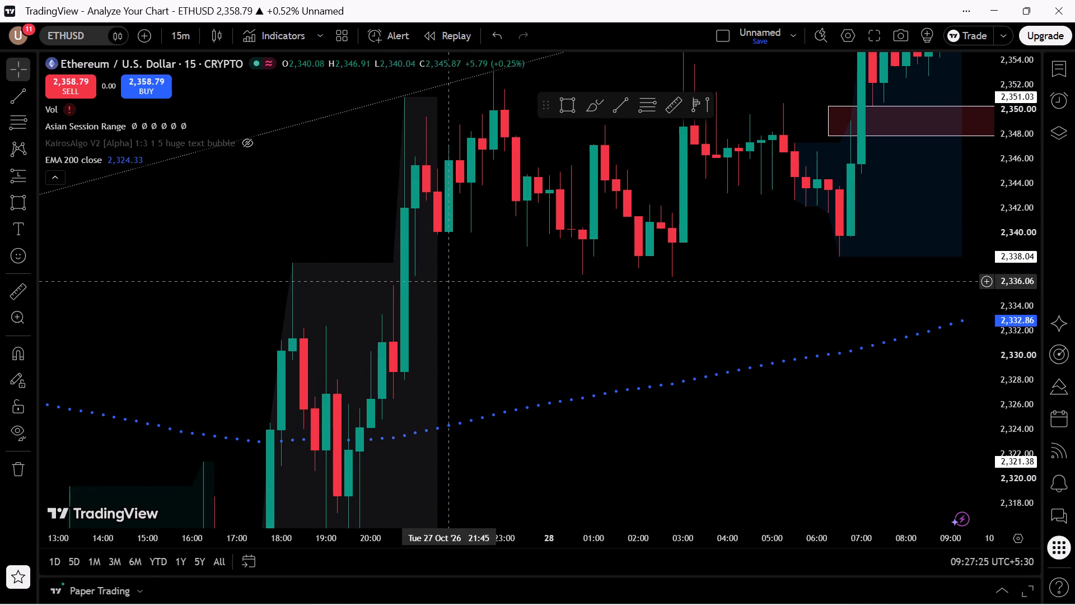
left_click_drag(490, 448, 484, 384)
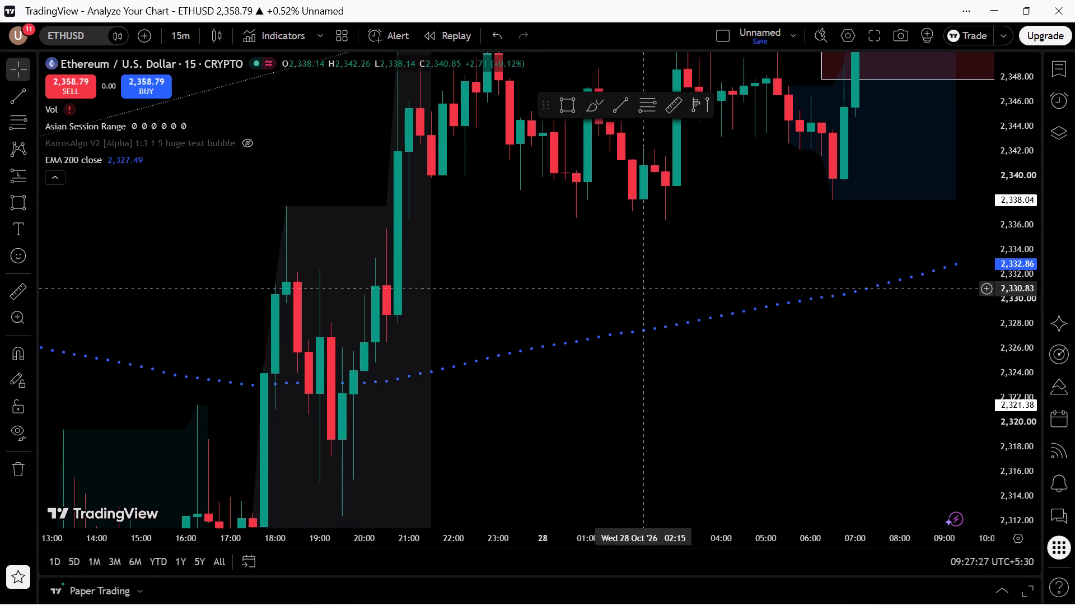
left_click_drag(825, 341, 408, 436)
left_click_drag(672, 288, 656, 494)
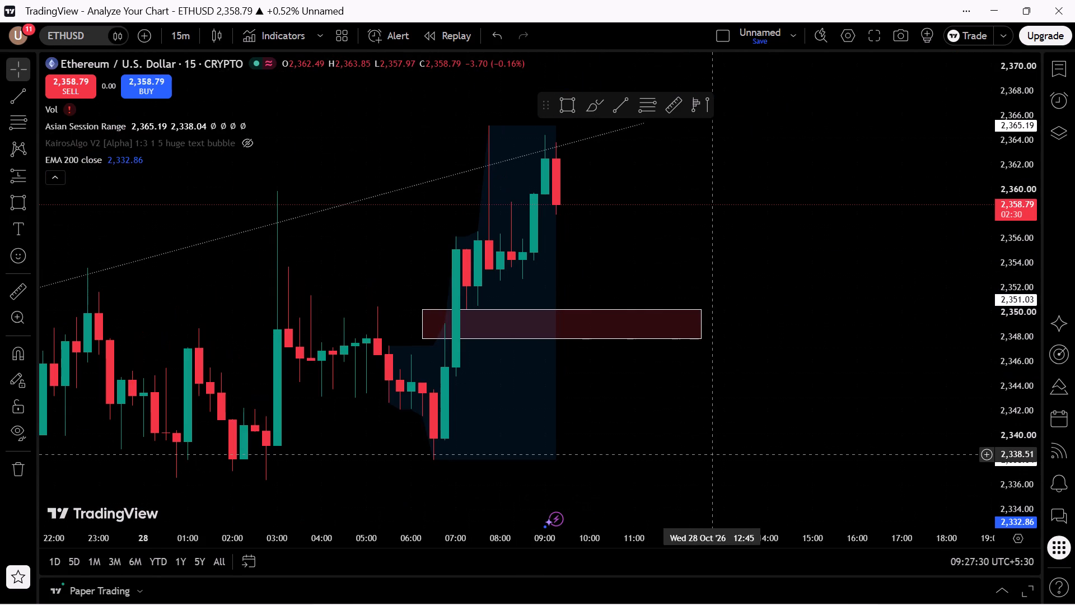
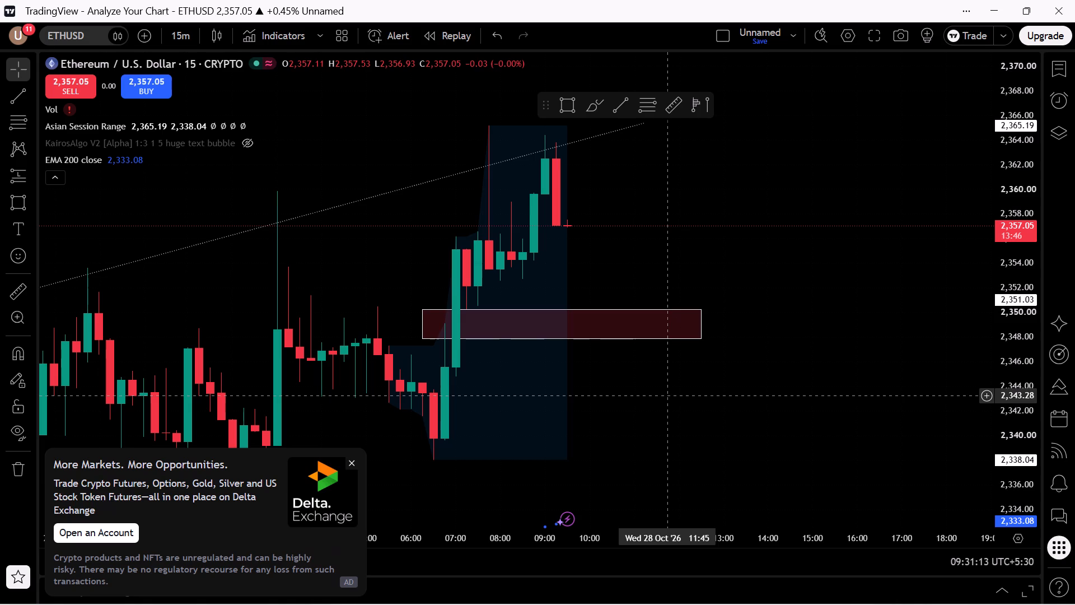
Examine the 15-minute ETHUSD candles around the red zone, the rising trendline and the EMA 200 from the evening of 27 October.
scroll(400, 509, "up", 1)
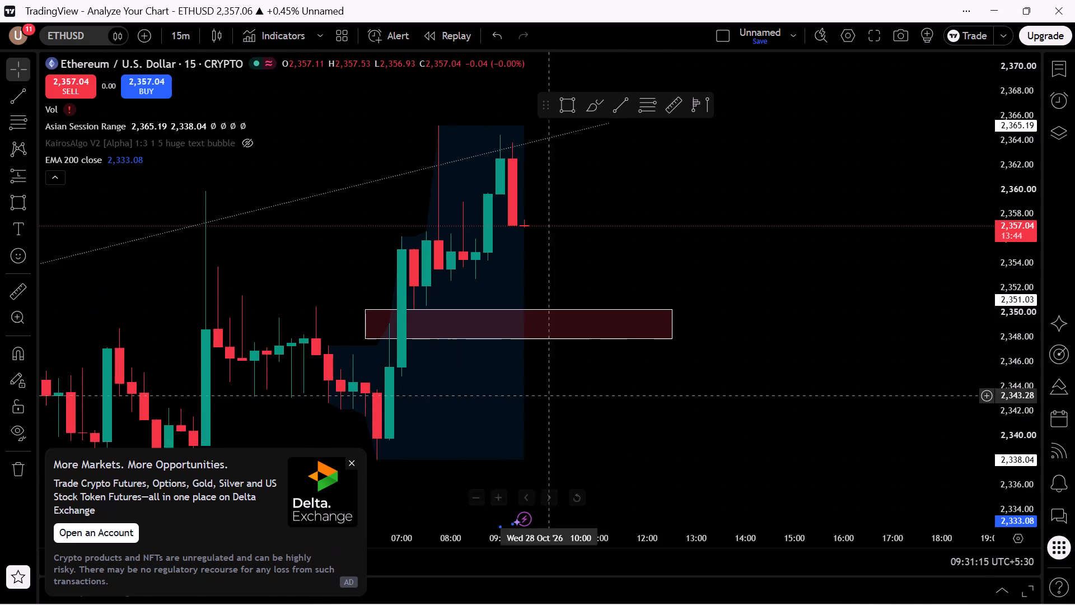
scroll(616, 372, "down", 10)
left_click_drag(1027, 244, 1021, 448)
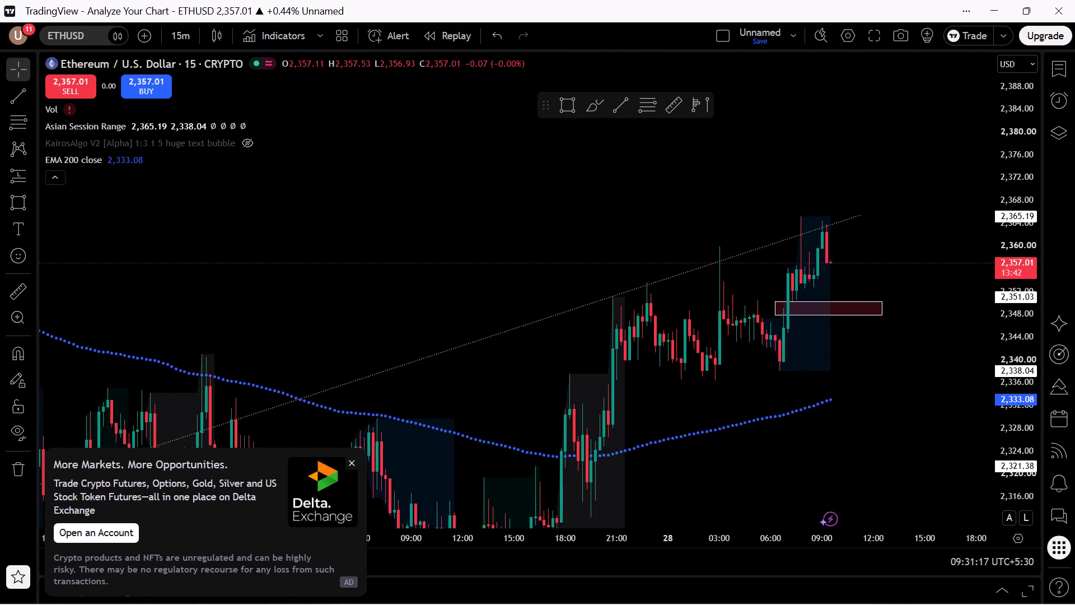
scroll(821, 510, "down", 4)
left_click_drag(886, 437, 796, 291)
scroll(787, 296, "up", 5)
left_click_drag(768, 301, 821, 384)
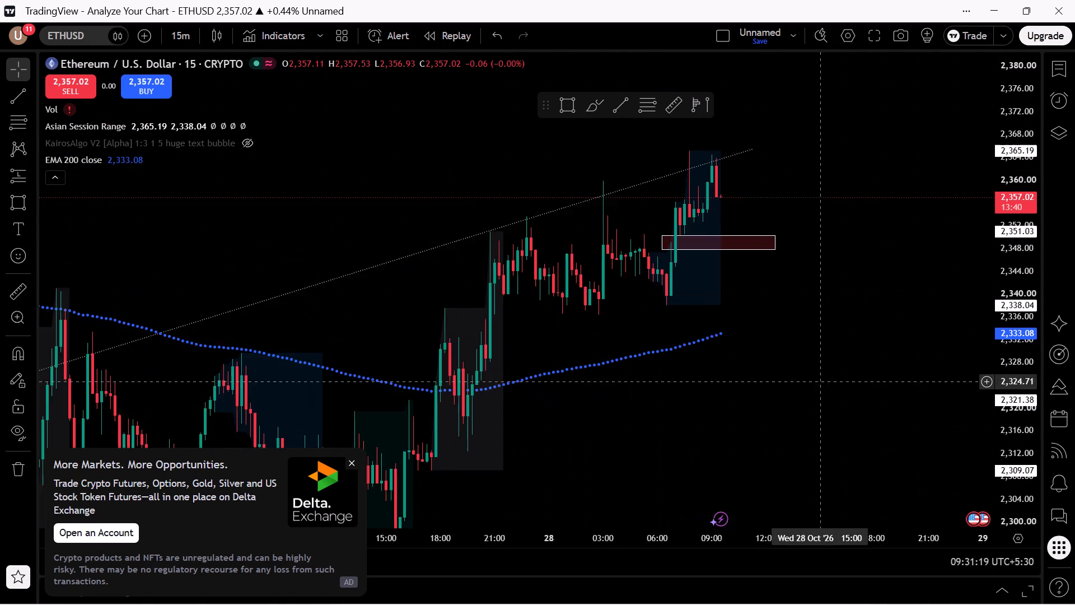
left_click_drag(821, 384, 821, 387)
scroll(787, 365, "up", 5)
left_click_drag(1023, 351, 1011, 207)
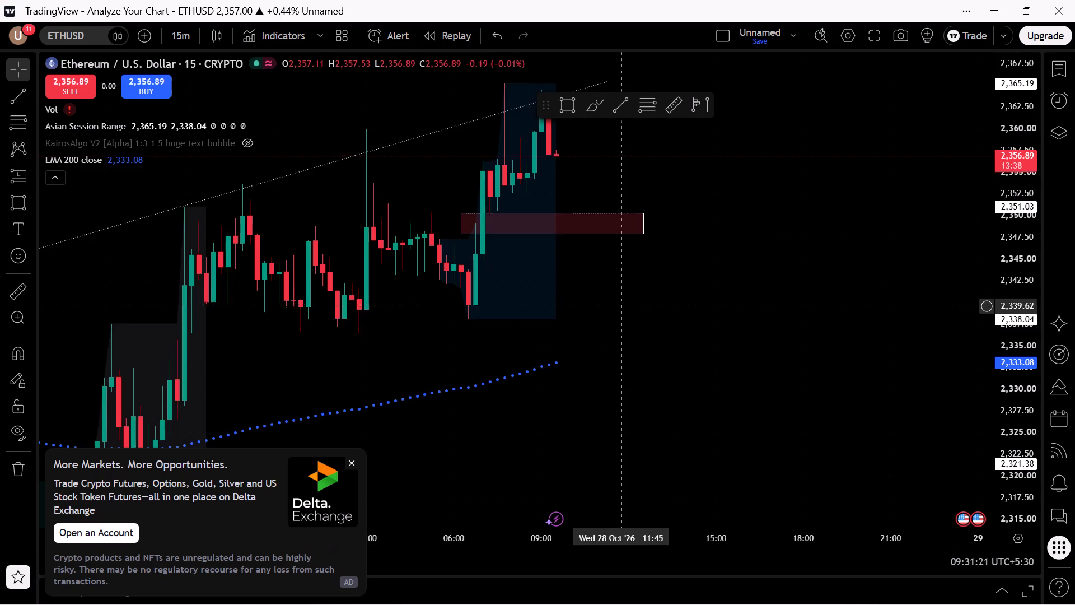
scroll(620, 306, "up", 1)
scroll(621, 309, "down", 3)
left_click_drag(760, 247, 768, 323)
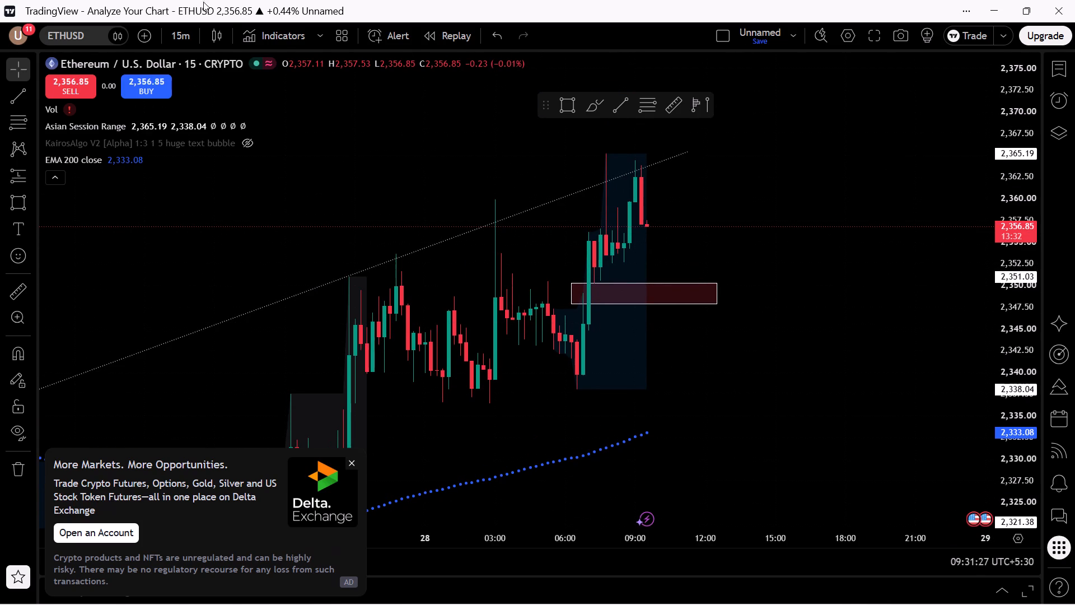
Switch the ETHUSD chart to the 5-minute timeframe.
left_click(190, 29)
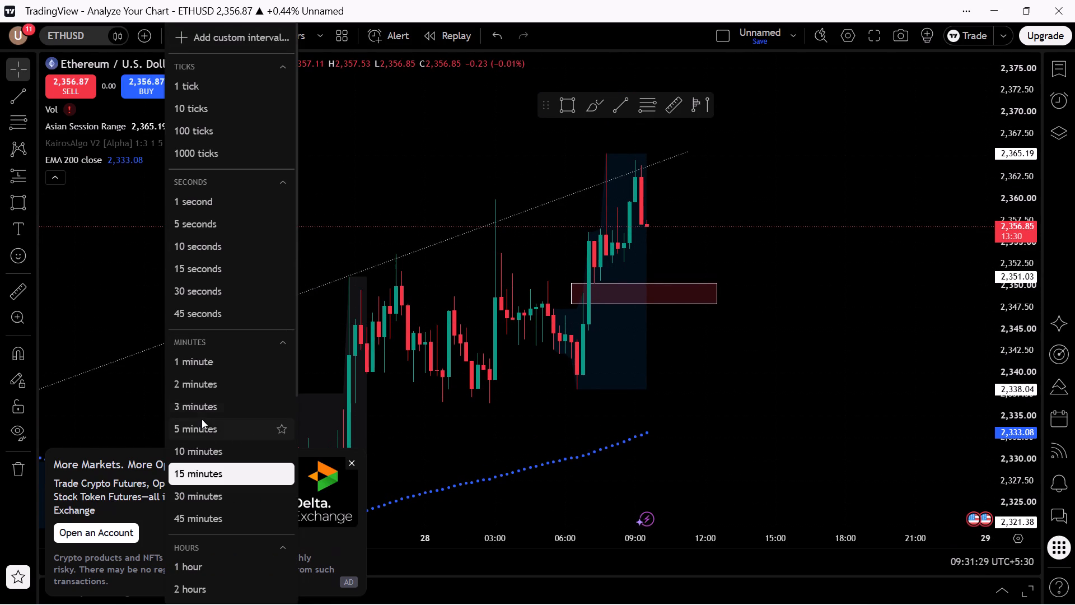
left_click(202, 420)
Examine the 5-minute candles of 28 October between the rising trendline and the red zone.
scroll(892, 292, "down", 1)
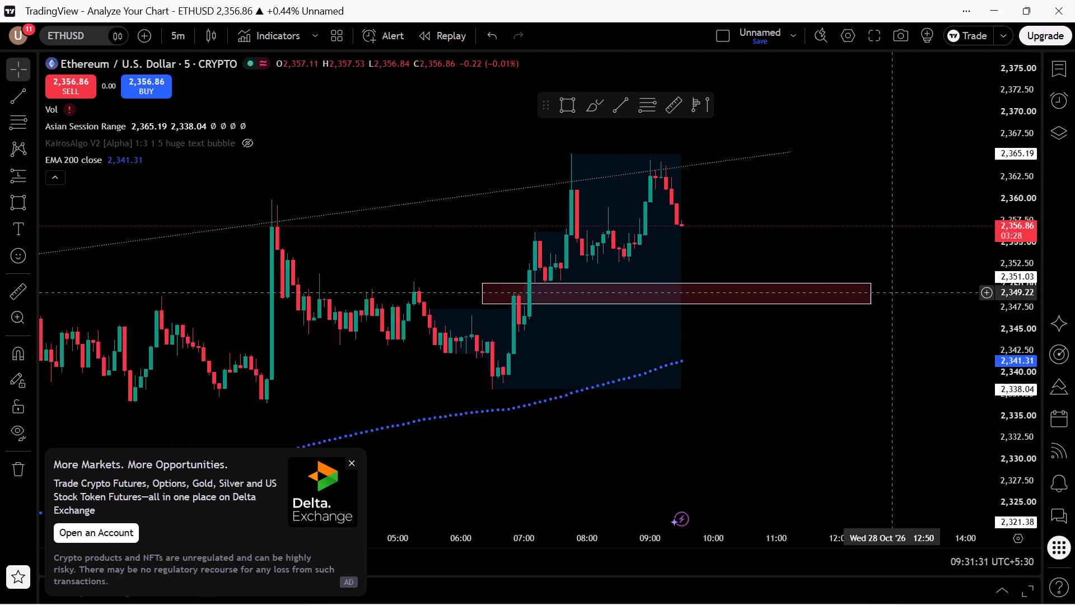
scroll(892, 291, "down", 3)
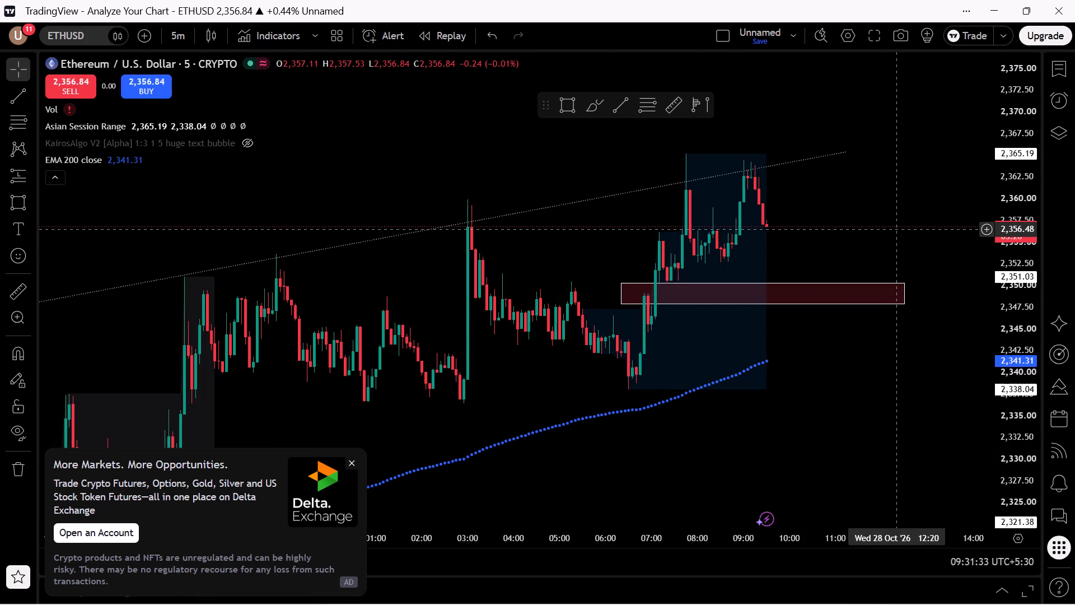
left_click(902, 281)
left_click(894, 266)
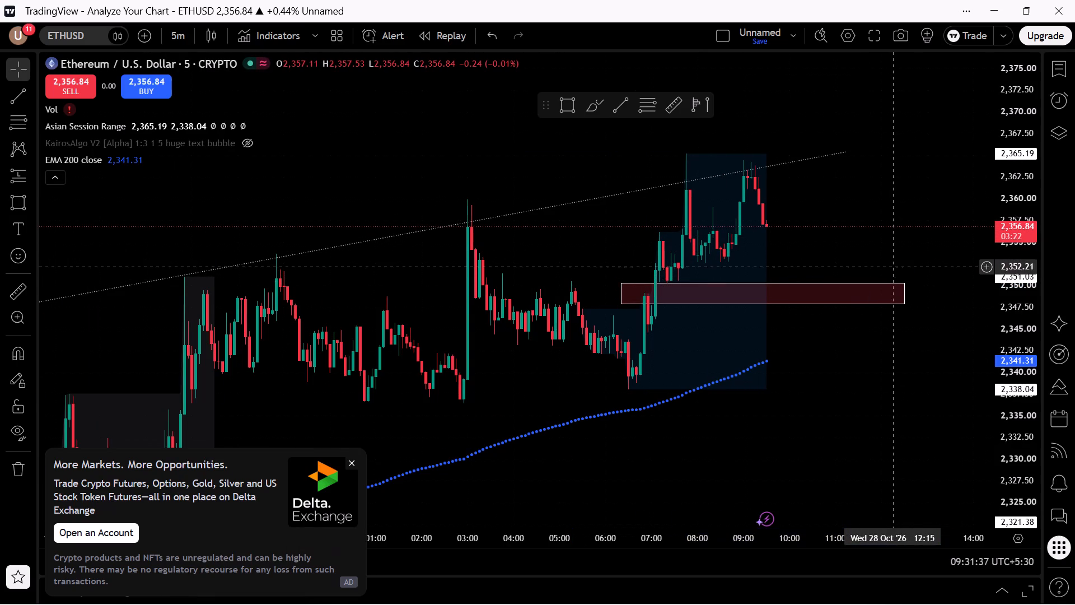
left_click_drag(998, 326, 960, 158)
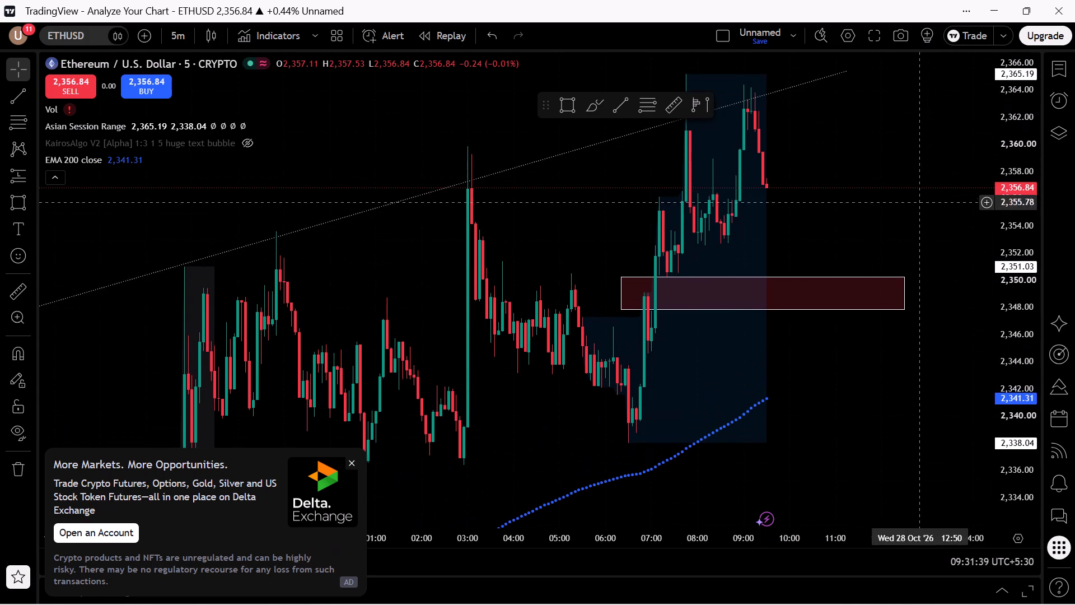
double_click(920, 236)
left_click(920, 236)
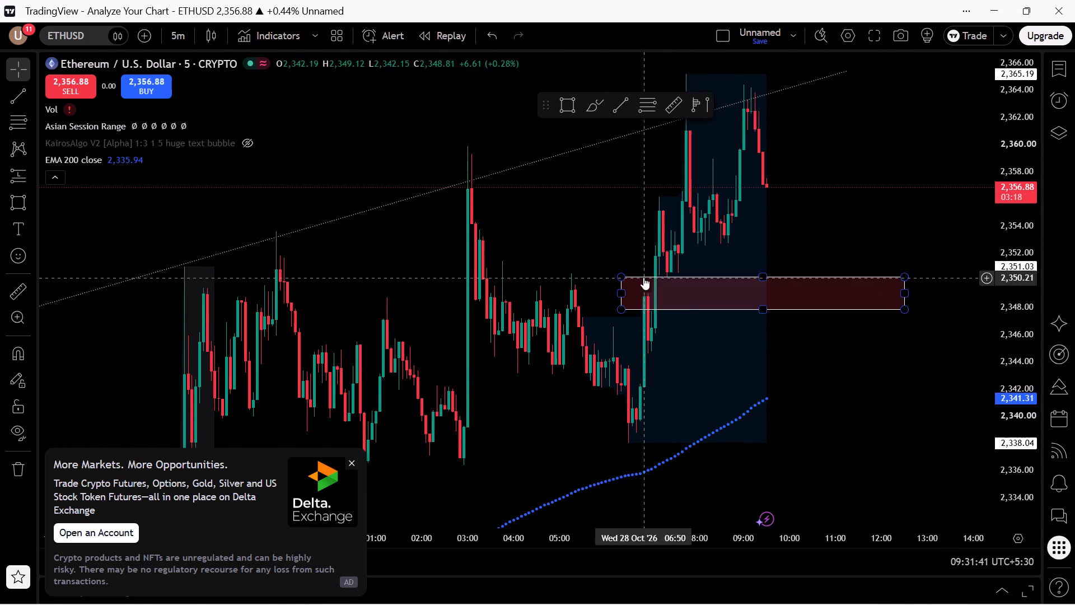
left_click_drag(834, 230, 823, 265)
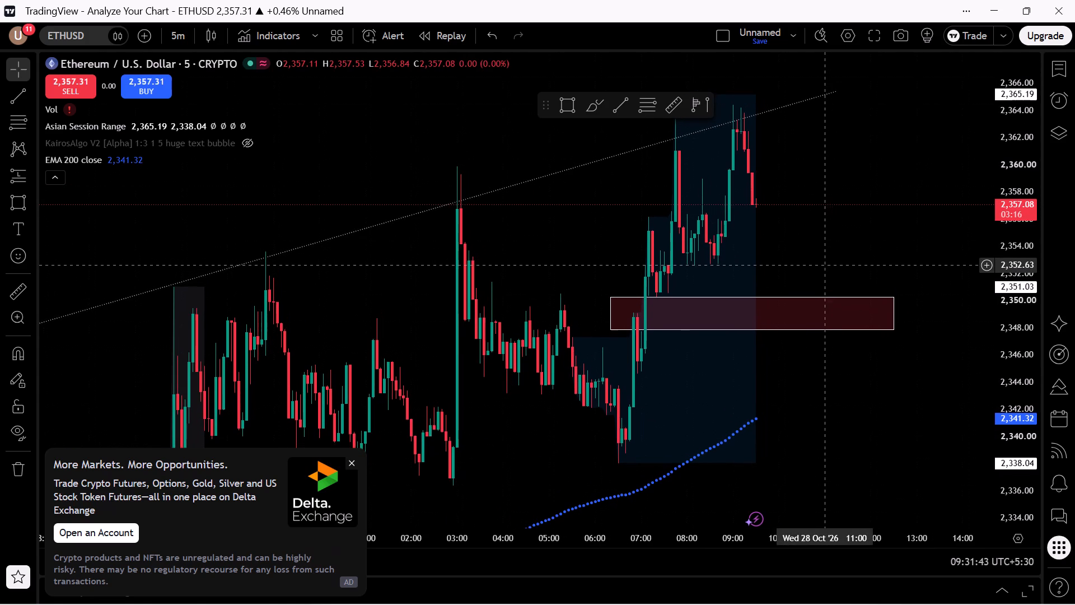
left_click_drag(823, 265, 796, 273)
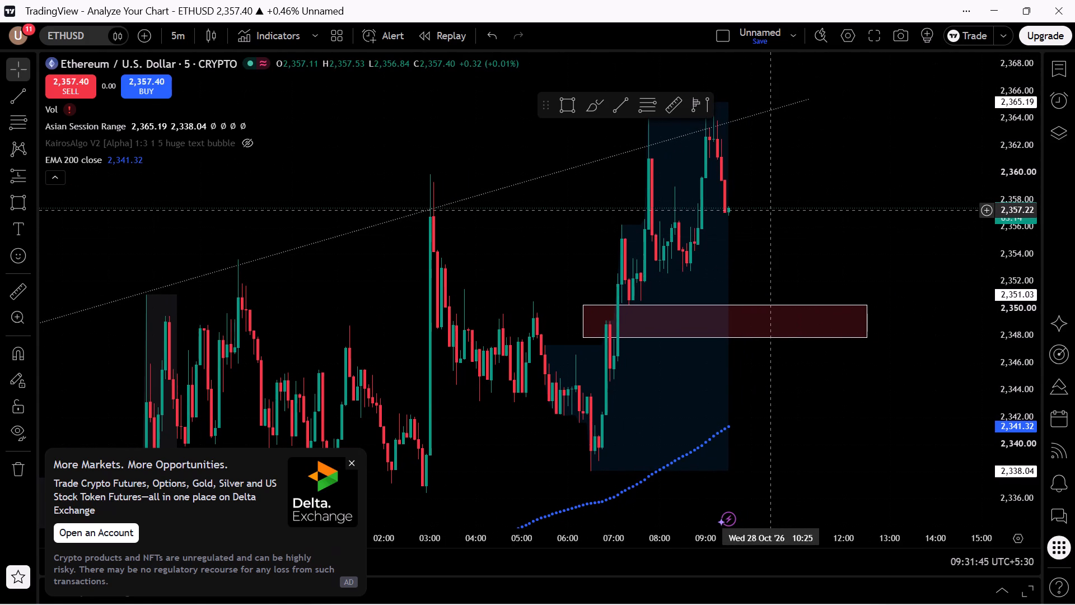
left_click(772, 206)
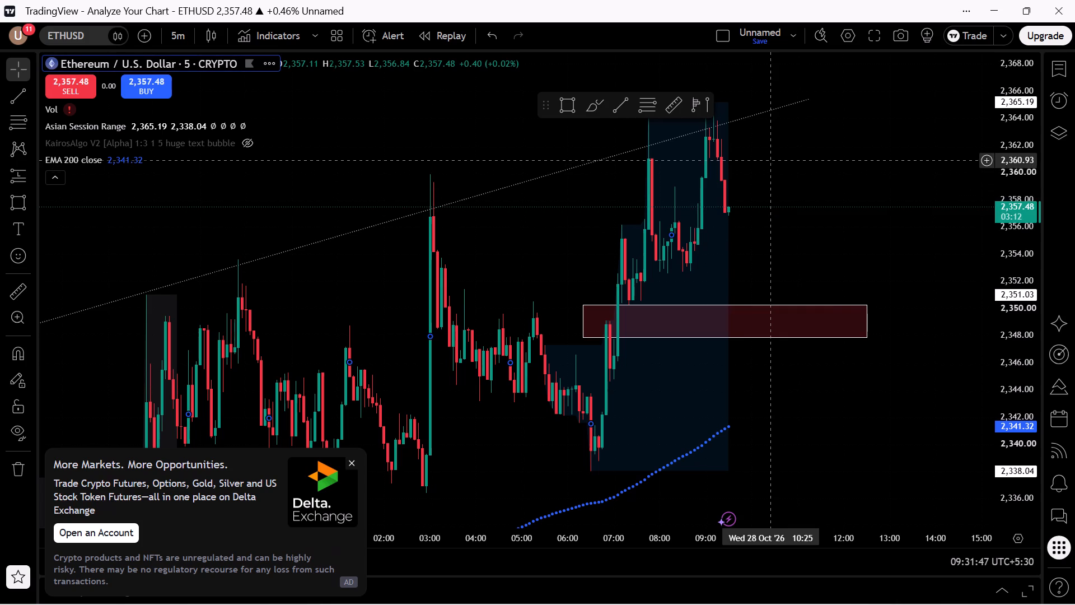
left_click_drag(755, 266, 722, 218)
scroll(722, 218, "down", 5)
scroll(722, 217, "up", 2)
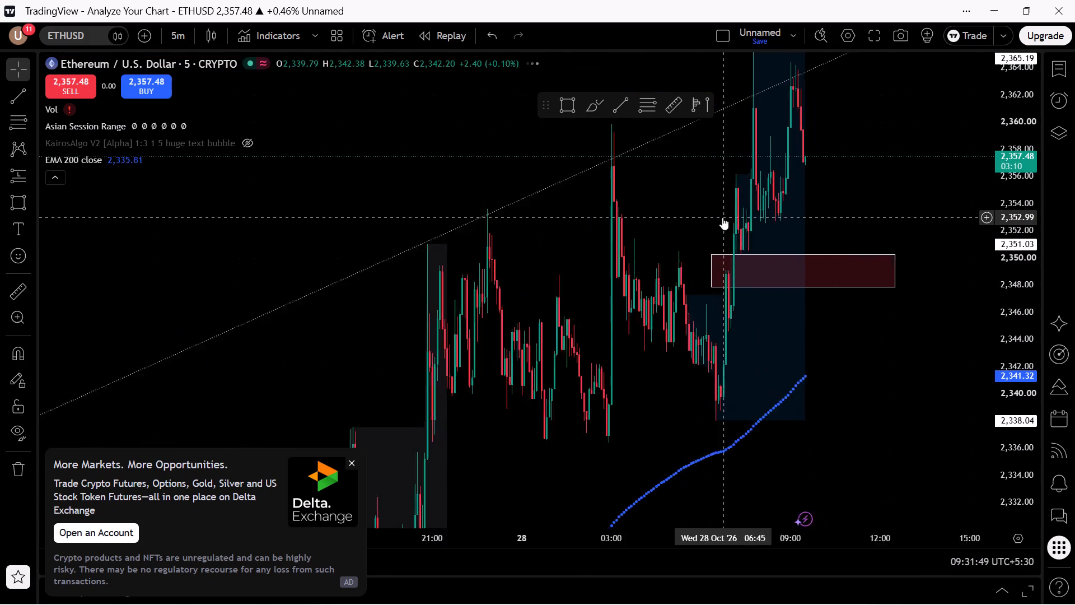
scroll(722, 217, "up", 4)
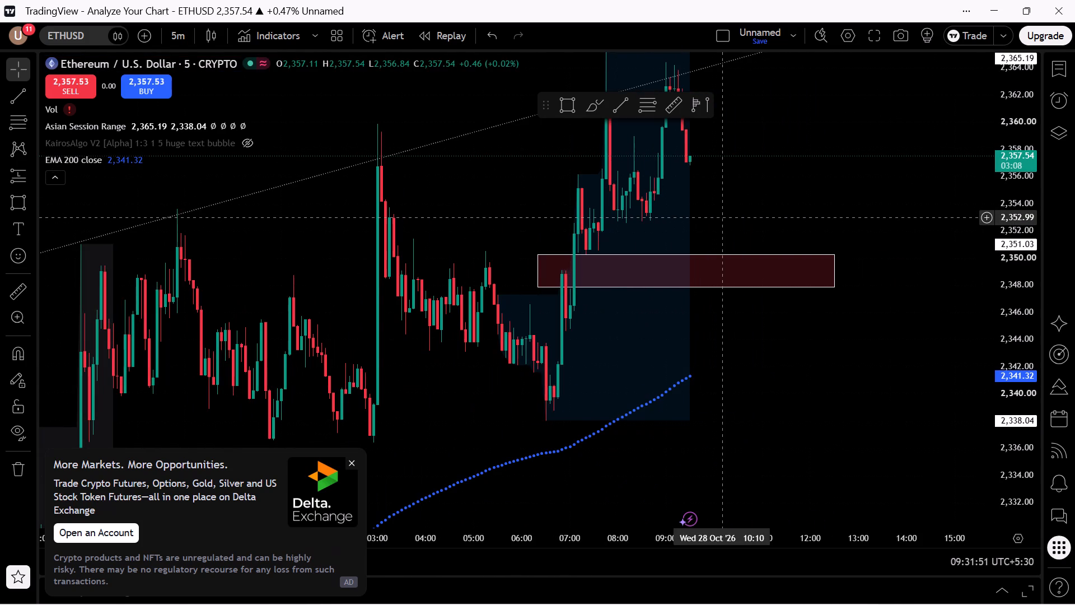
Examine the 5-minute price structure below the red zone, including the overnight swing lows and the EMA 200.
scroll(722, 217, "down", 1)
left_click_drag(908, 449, 899, 289)
left_click_drag(1043, 190, 1055, 339)
left_click_drag(1035, 253, 1014, 424)
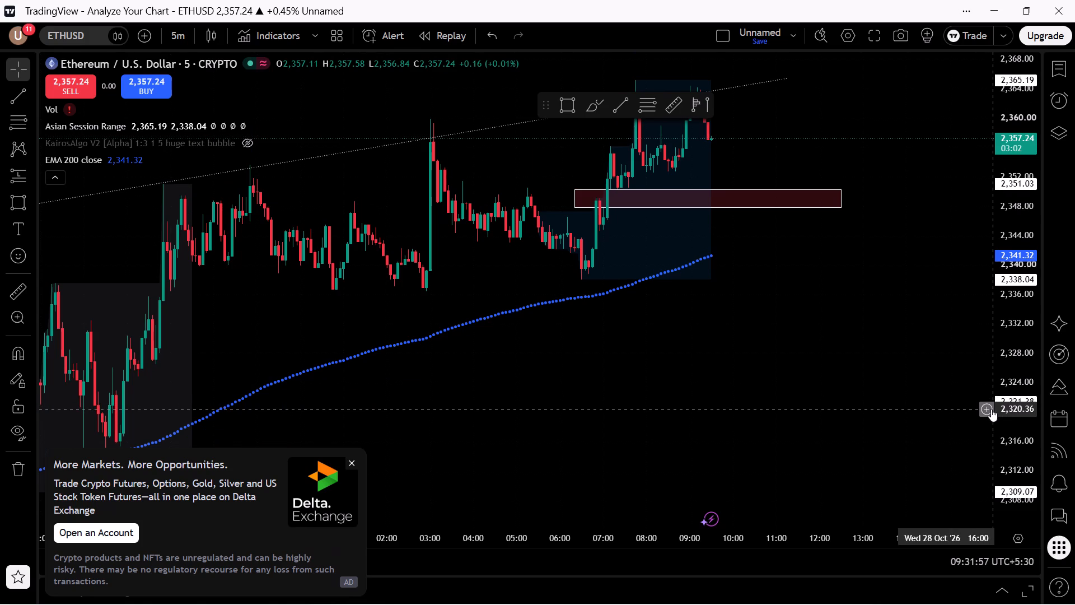
scroll(686, 364, "down", 2)
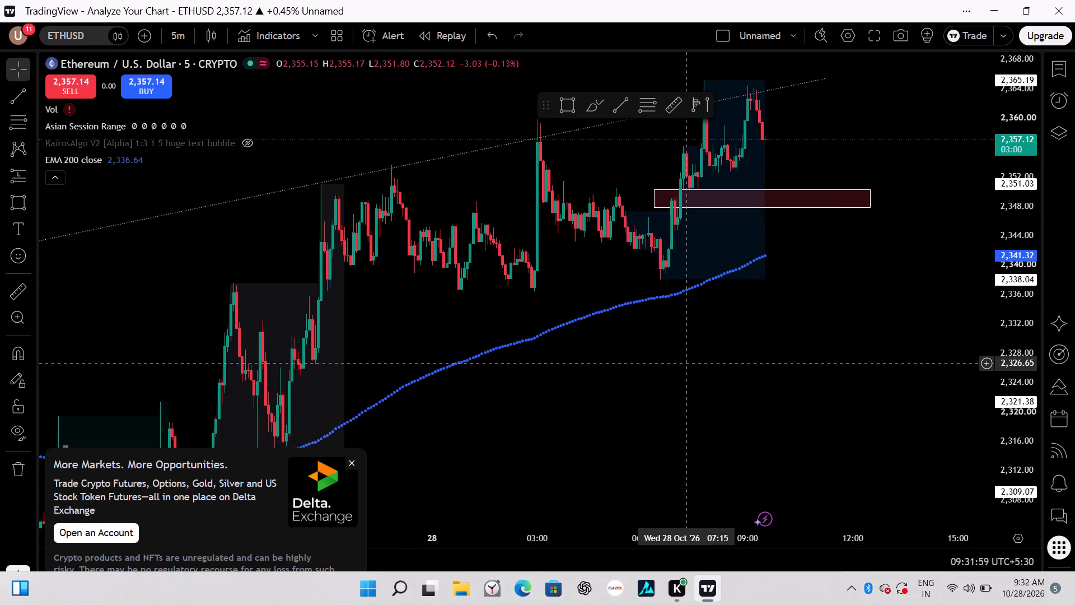
scroll(686, 369, "up", 3)
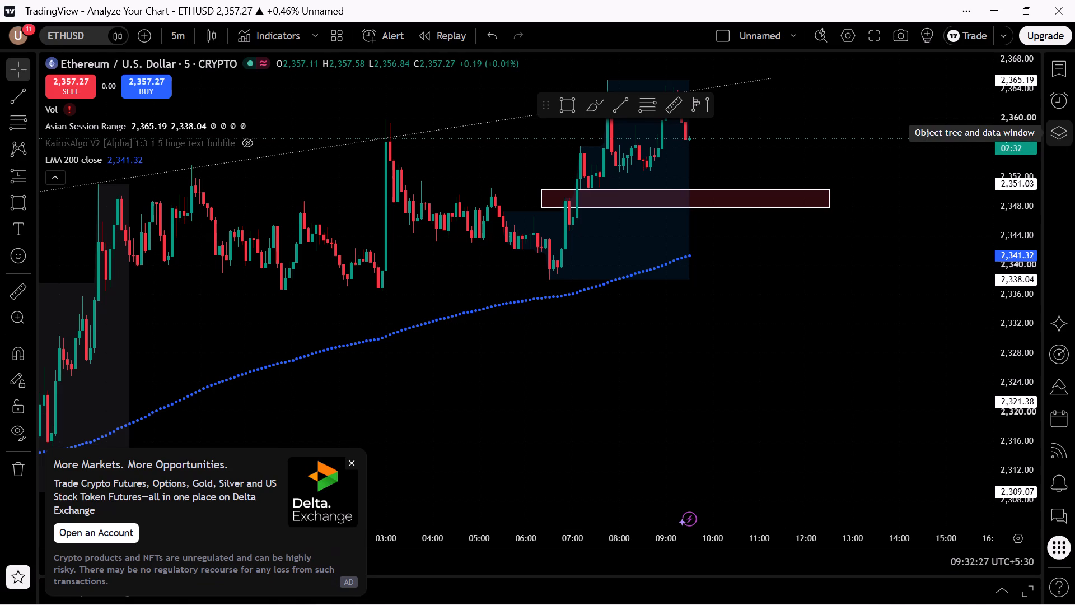
scroll(740, 338, "down", 2)
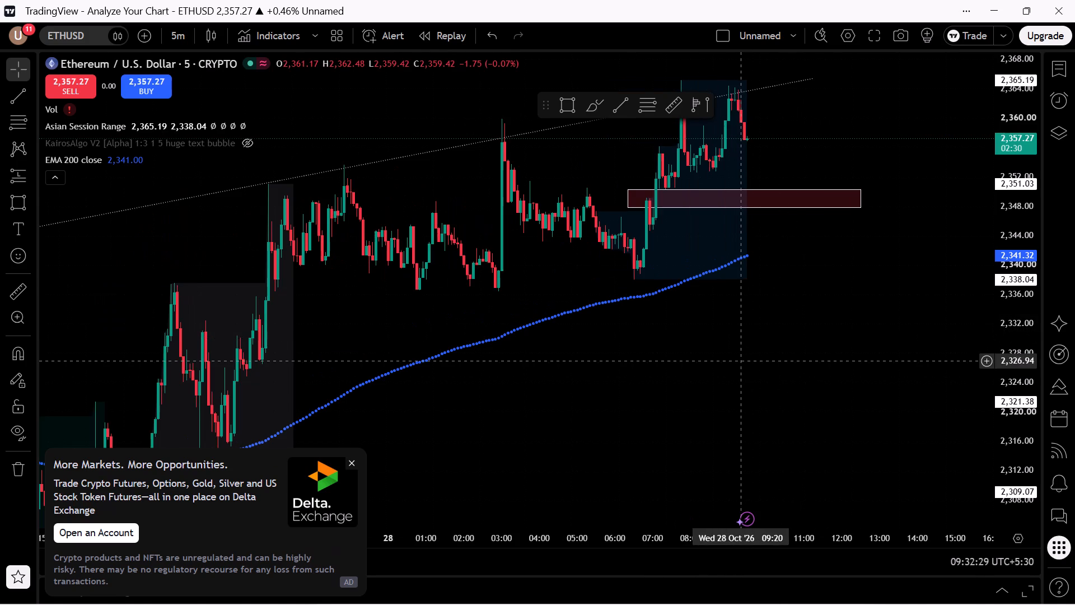
left_click_drag(739, 389, 666, 518)
left_click_drag(674, 462, 667, 460)
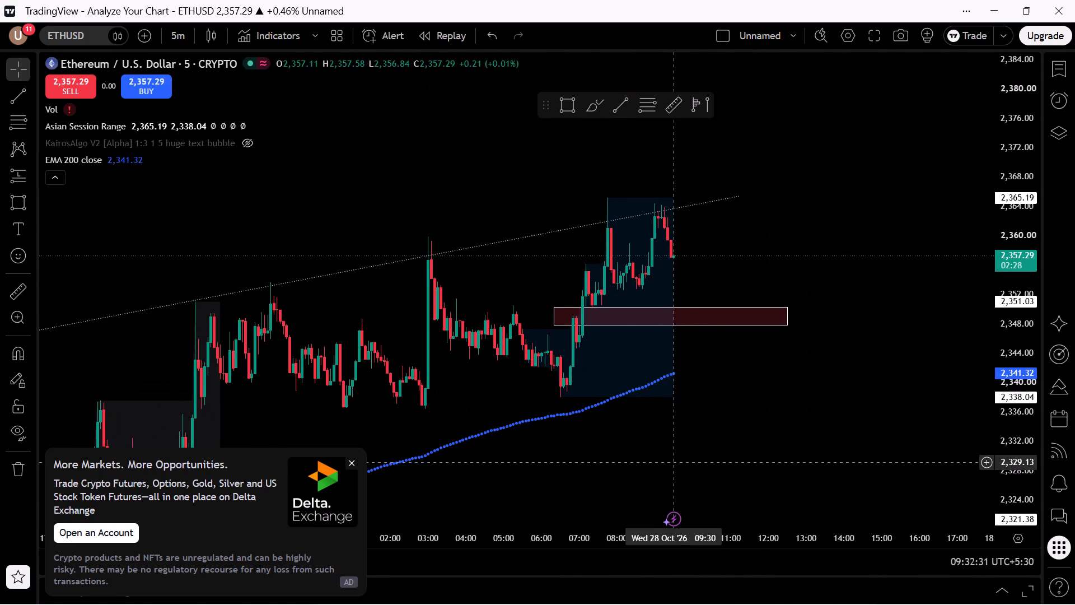
left_click_drag(667, 460, 619, 398)
scroll(609, 399, "down", 3)
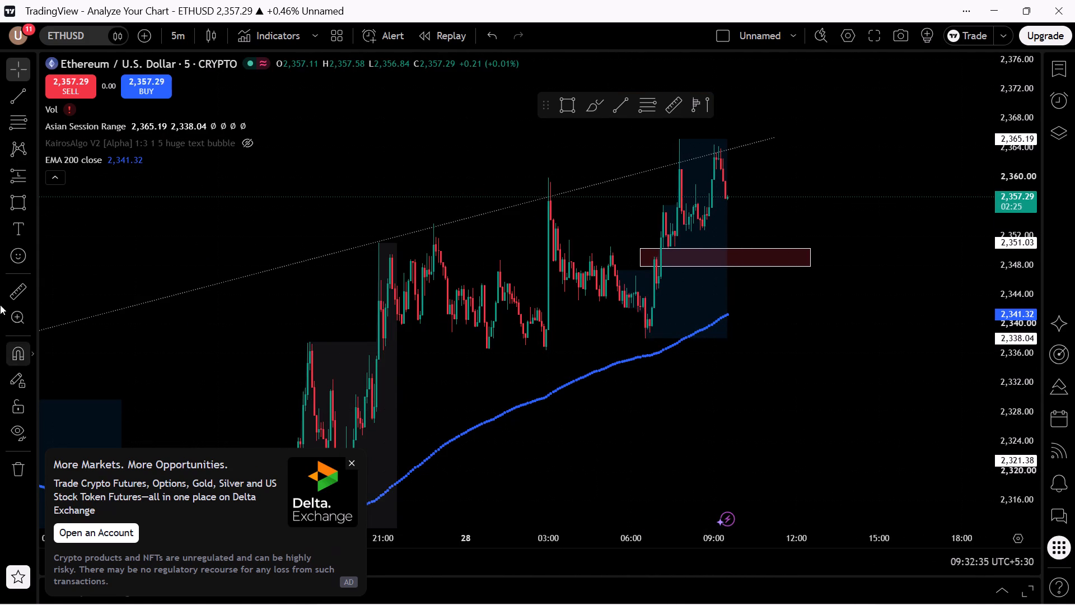
Draw a rectangle zone from 27 October 18:45 to the evening of 28 October, between about 2,335.6 and 2,339, across the overnight swing lows.
scroll(655, 350, "down", 2)
left_click_drag(750, 427, 744, 393)
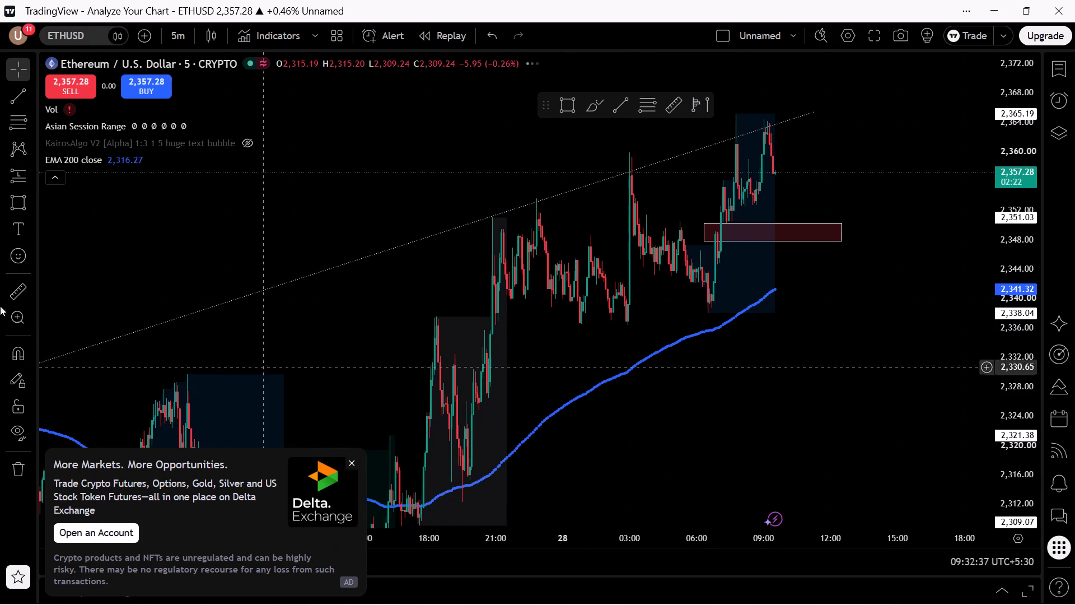
left_click(12, 205)
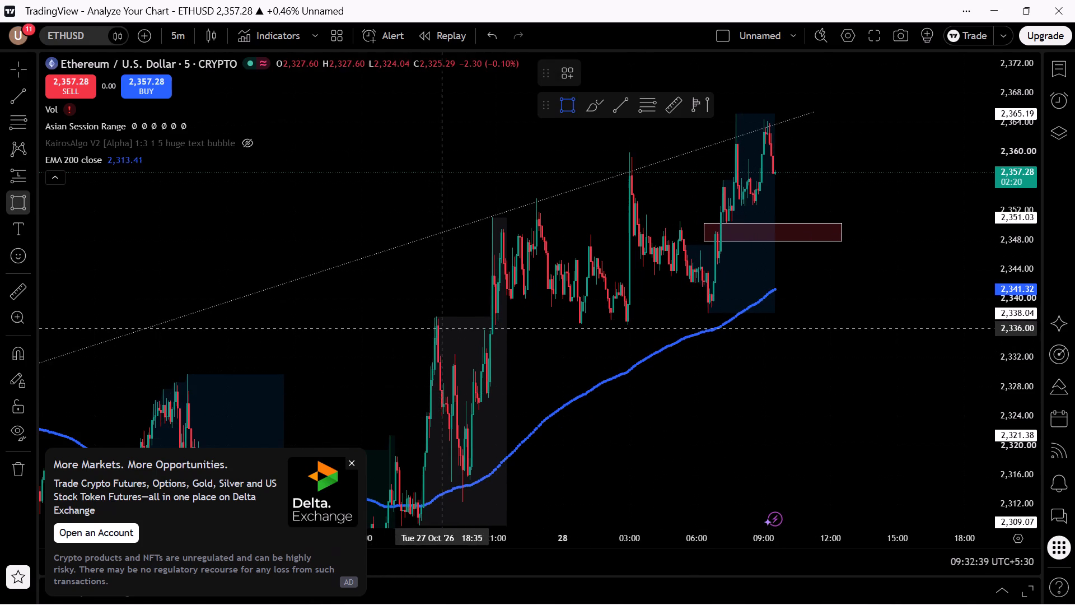
left_click(446, 331)
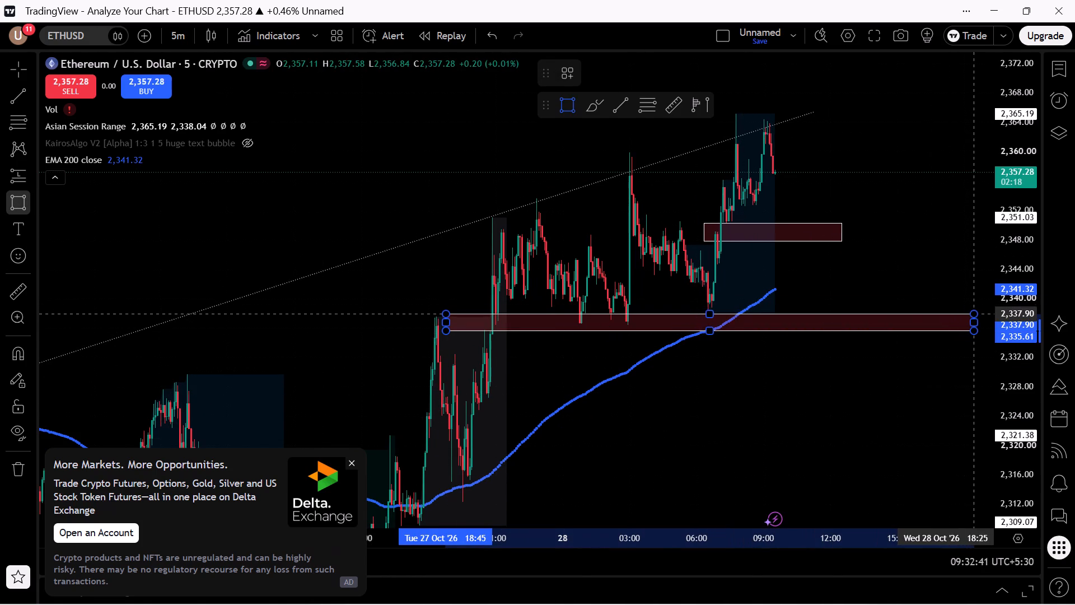
left_click(967, 306)
left_click(882, 388)
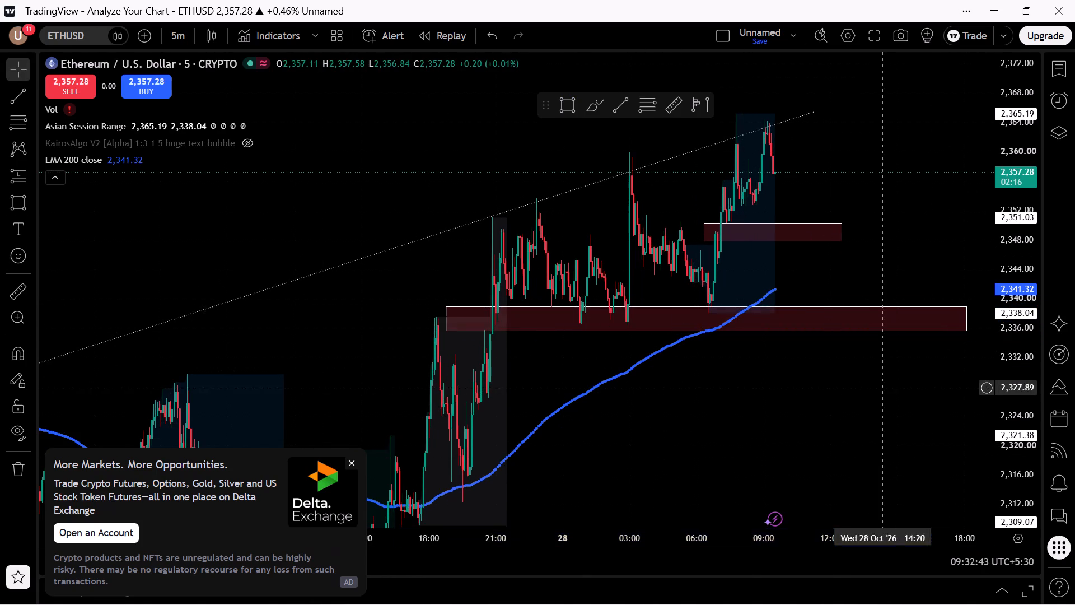
Examine how the 5-minute swing lows and the EMA 200 meet the new lower zone, and compare the upper zone and trendline.
scroll(693, 364, "down", 2)
scroll(693, 364, "up", 9)
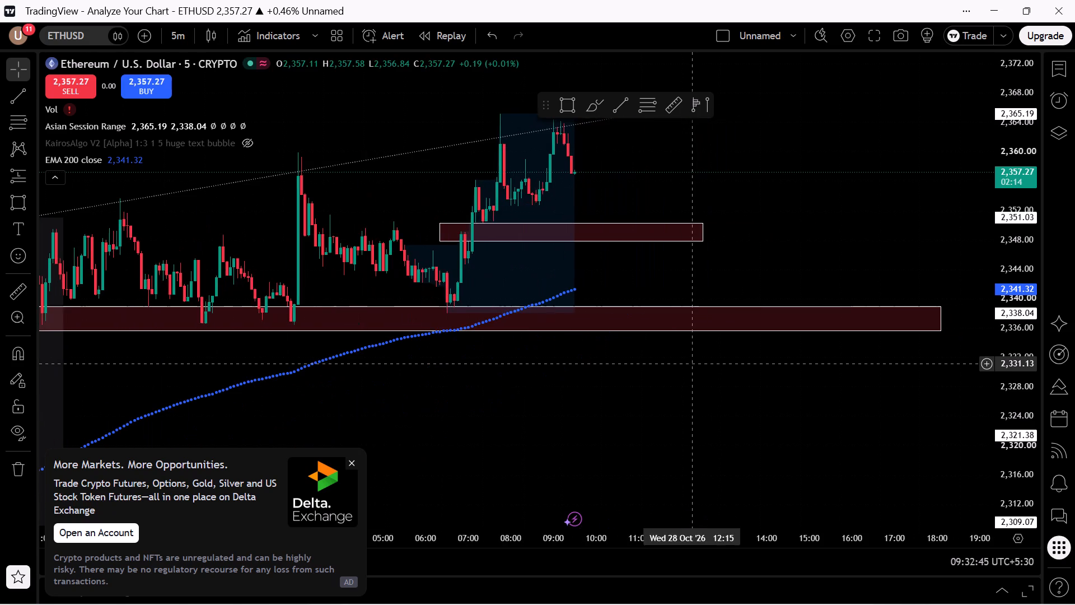
left_click_drag(655, 392, 770, 361)
scroll(590, 390, "up", 1)
scroll(584, 390, "down", 2)
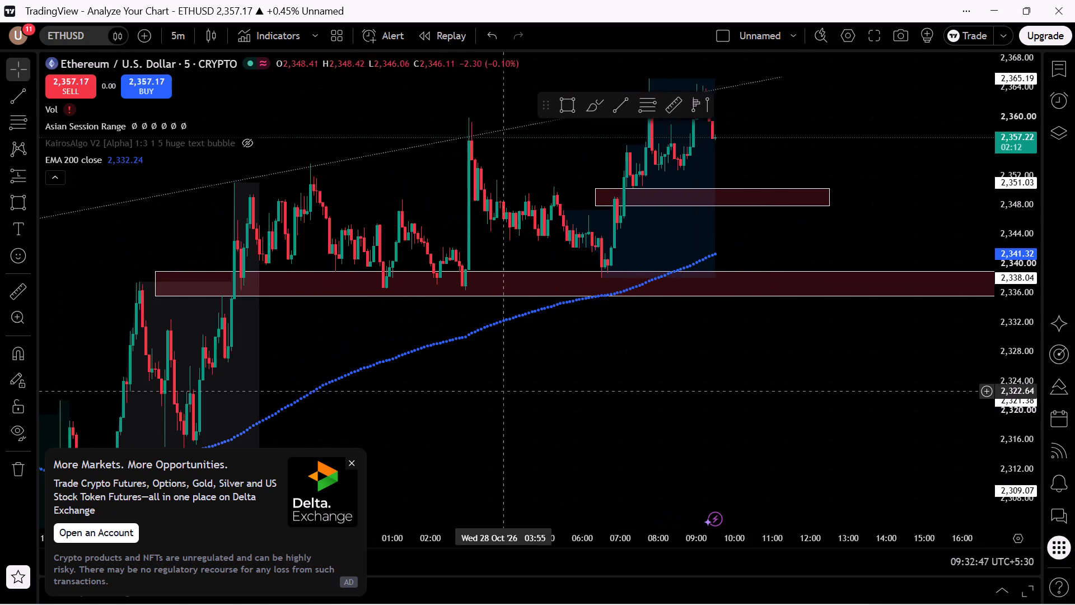
left_click(246, 301)
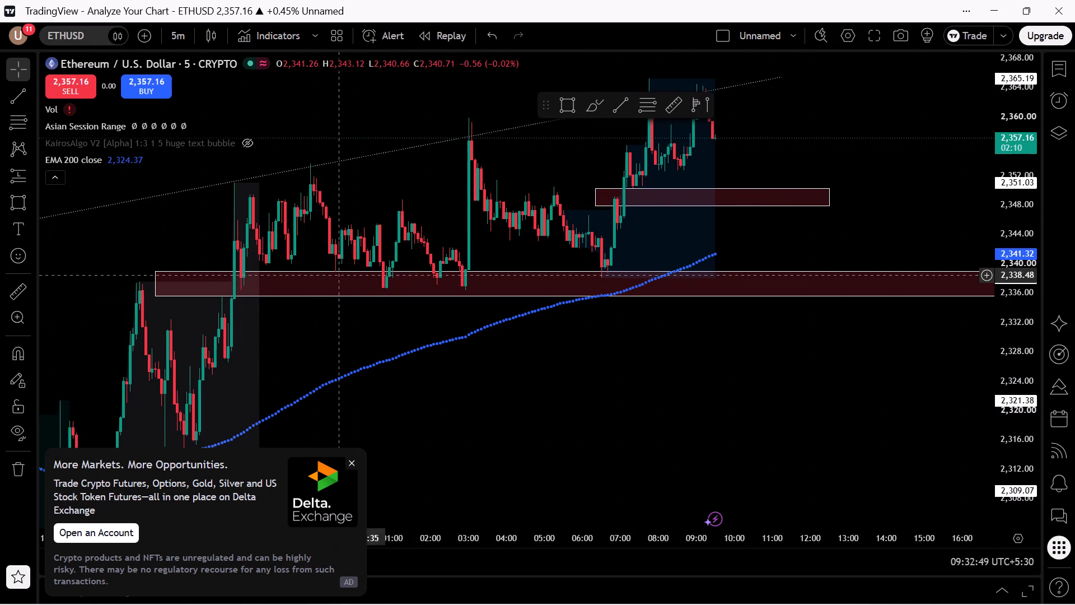
left_click(378, 294)
left_click(430, 280)
left_click_drag(599, 365, 606, 419)
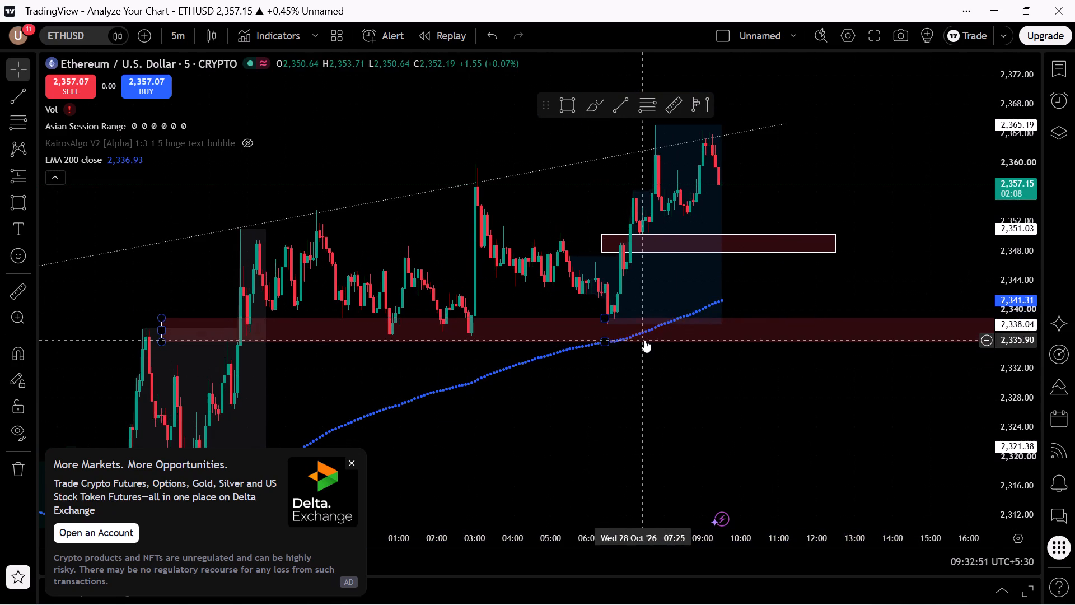
left_click(633, 336)
left_click_drag(686, 410, 766, 397)
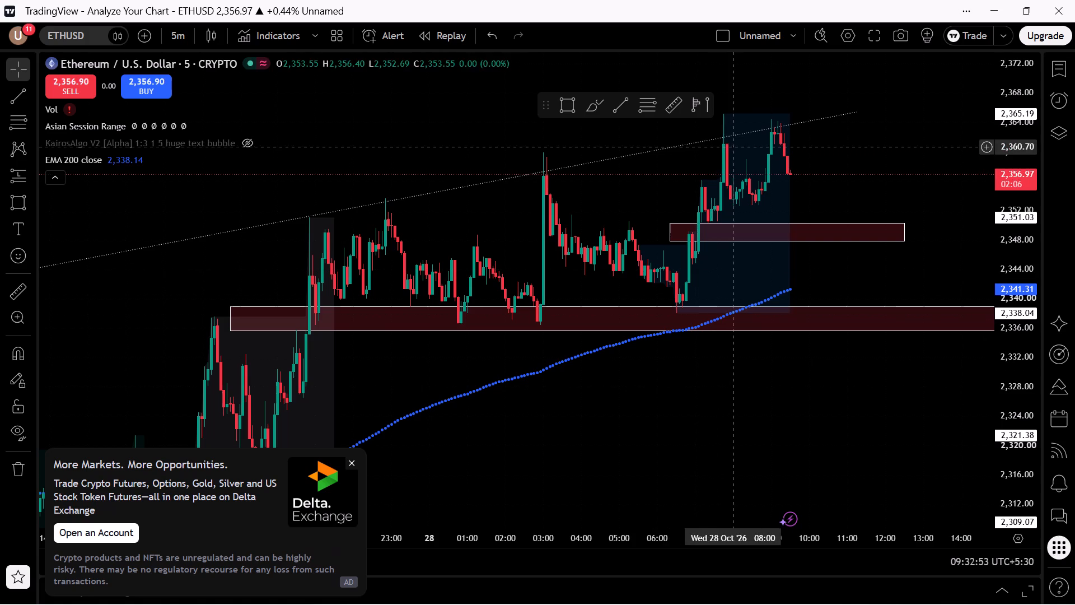
left_click_drag(610, 208, 518, 253)
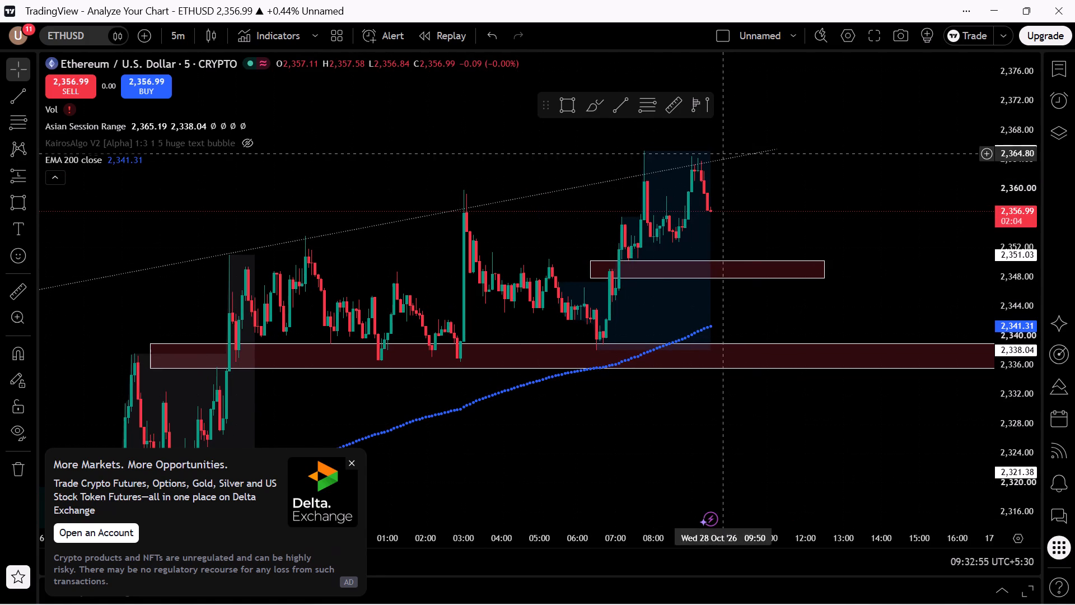
left_click_drag(780, 198, 752, 243)
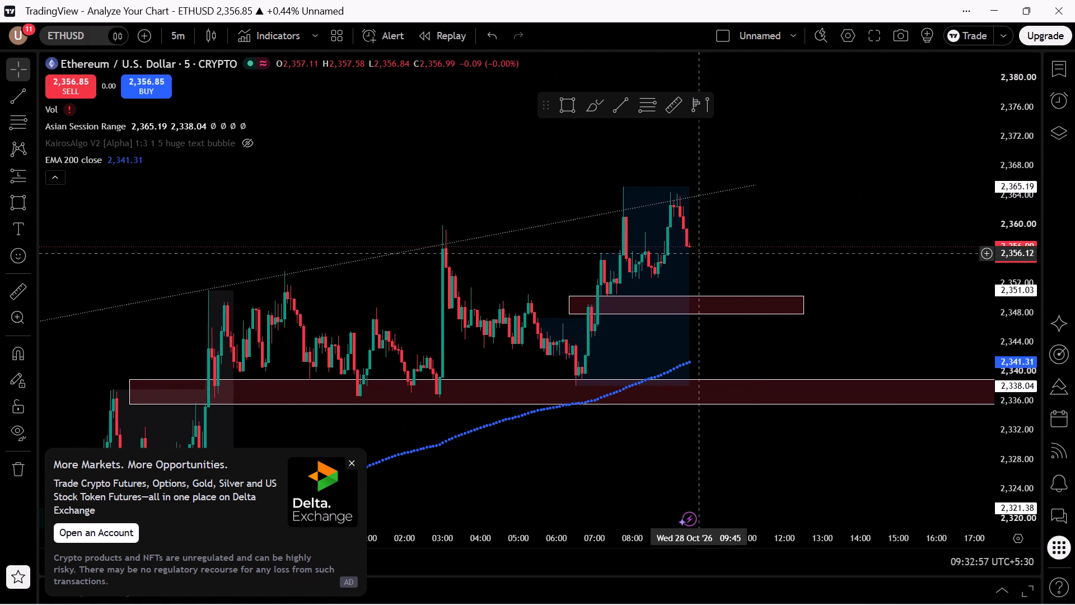
left_click_drag(739, 366, 728, 359)
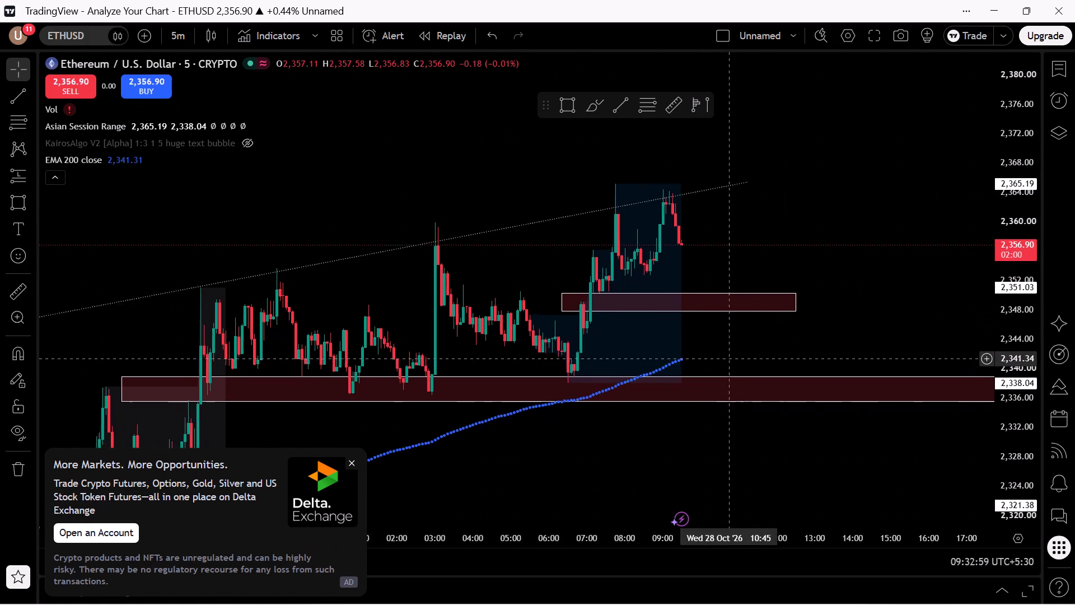
left_click_drag(728, 359, 773, 213)
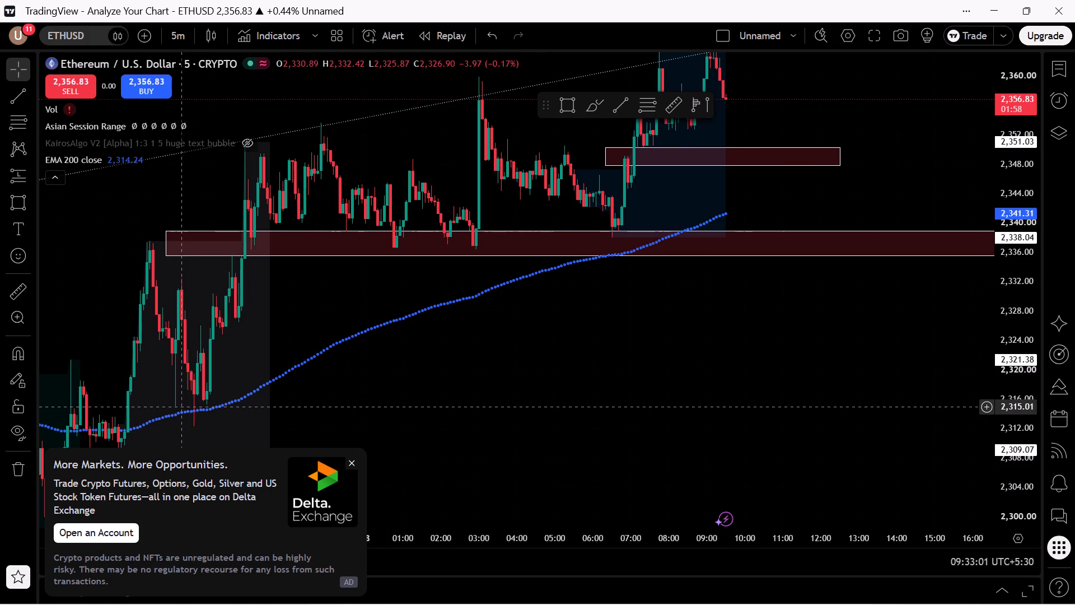
Draw a rising trendline under the swing lows from 27 October 17:15, about 2,308.5, to 28 October 10:50, about 2,356.2.
left_click_drag(605, 400, 642, 346)
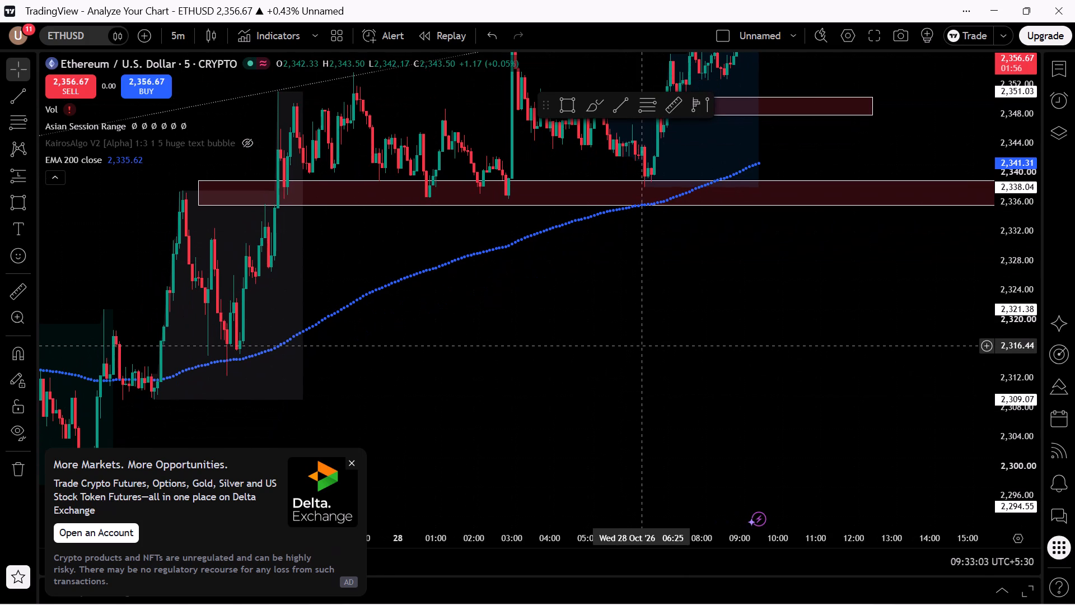
left_click_drag(593, 400, 773, 229)
scroll(592, 320, "down", 2)
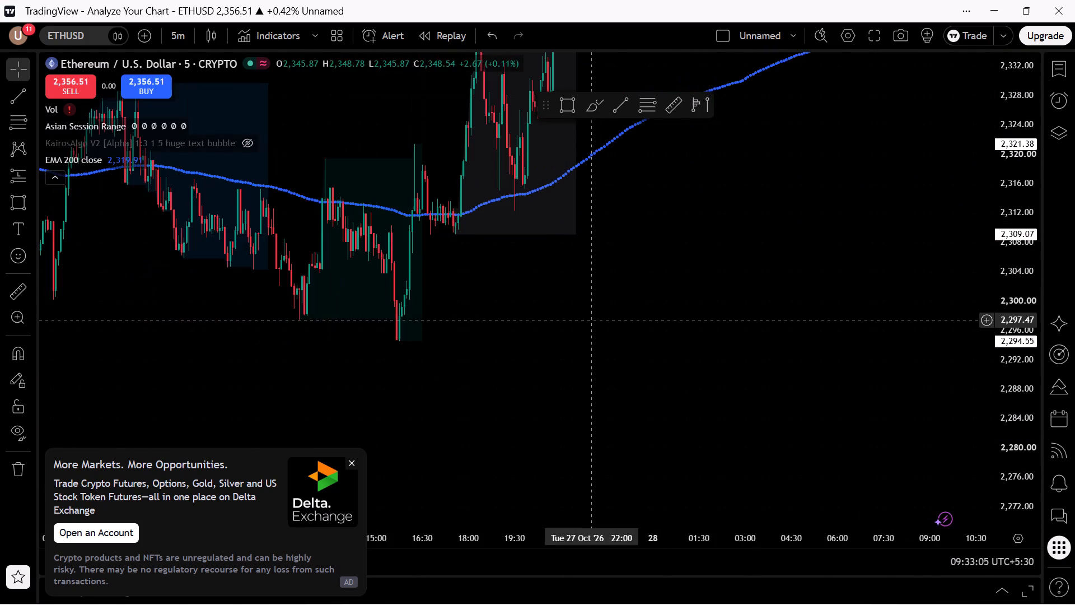
left_click_drag(1009, 212, 1019, 339)
left_click_drag(722, 288, 717, 435)
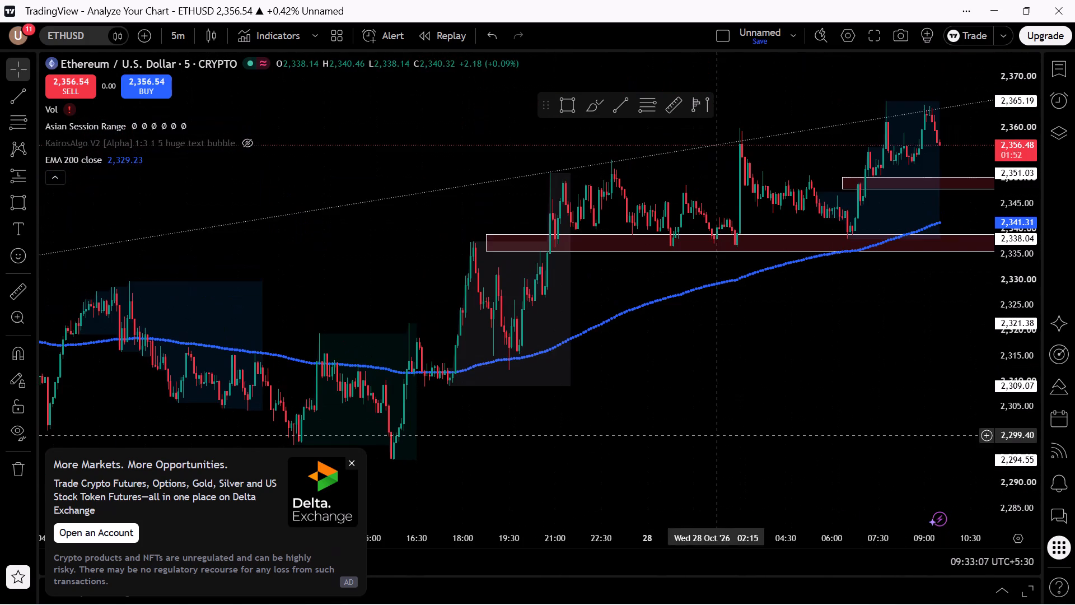
left_click_drag(717, 435, 716, 436)
left_click(12, 93)
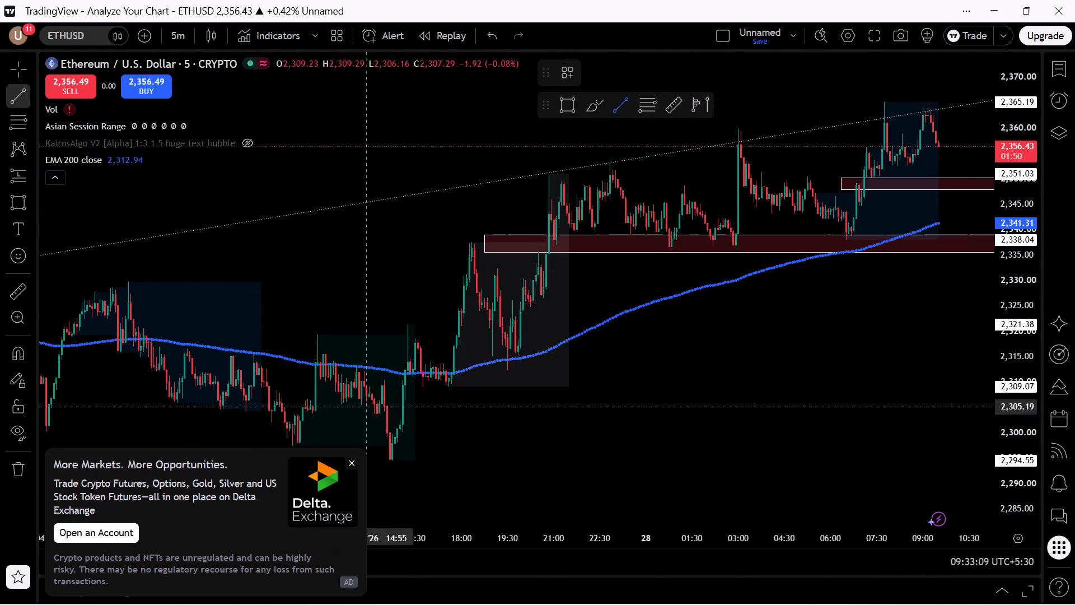
left_click(438, 389)
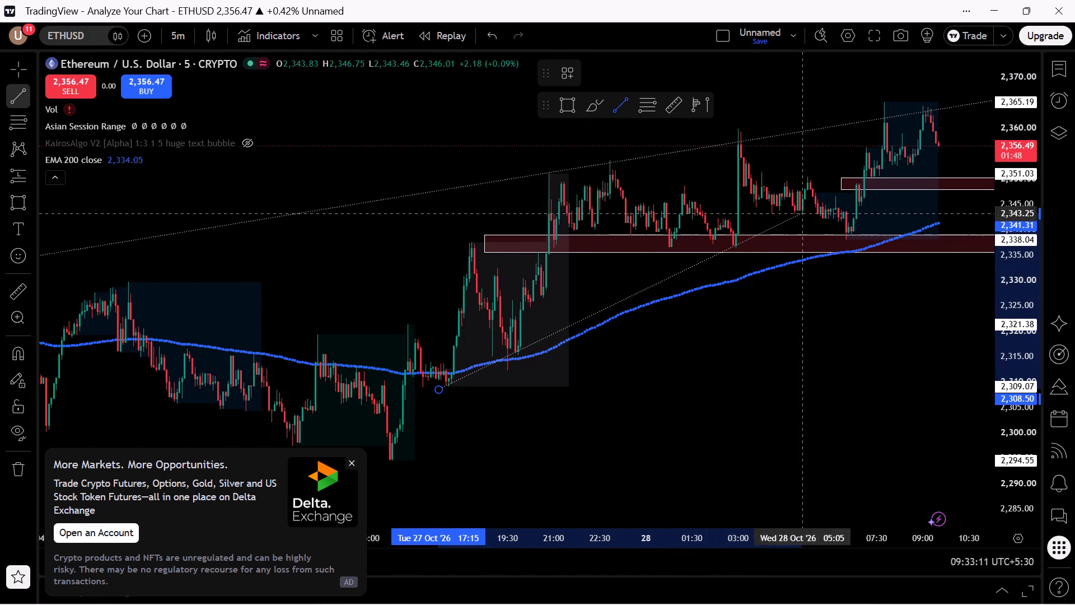
left_click(979, 147)
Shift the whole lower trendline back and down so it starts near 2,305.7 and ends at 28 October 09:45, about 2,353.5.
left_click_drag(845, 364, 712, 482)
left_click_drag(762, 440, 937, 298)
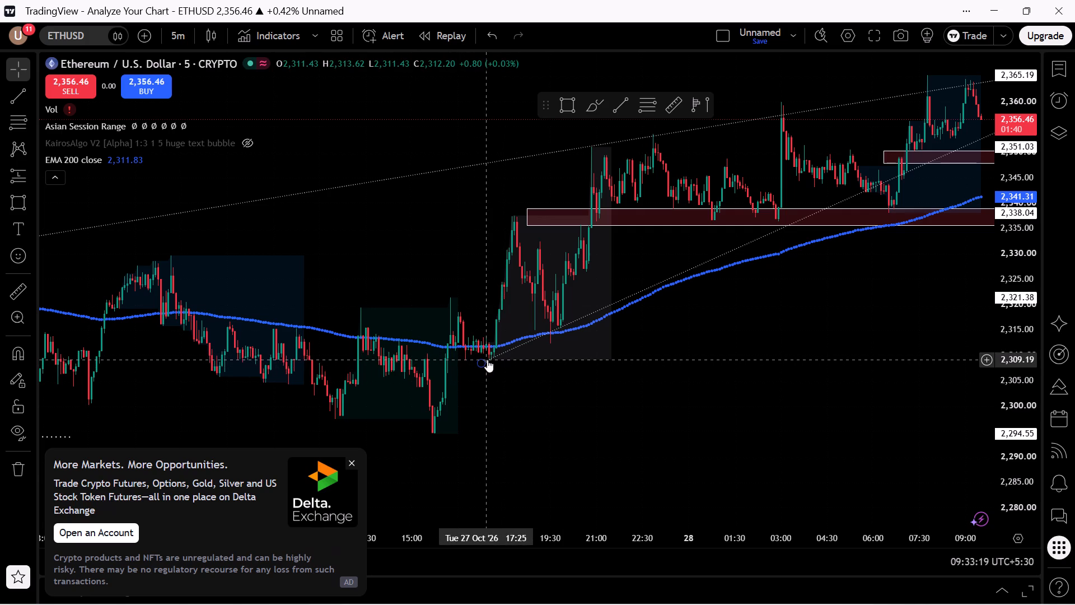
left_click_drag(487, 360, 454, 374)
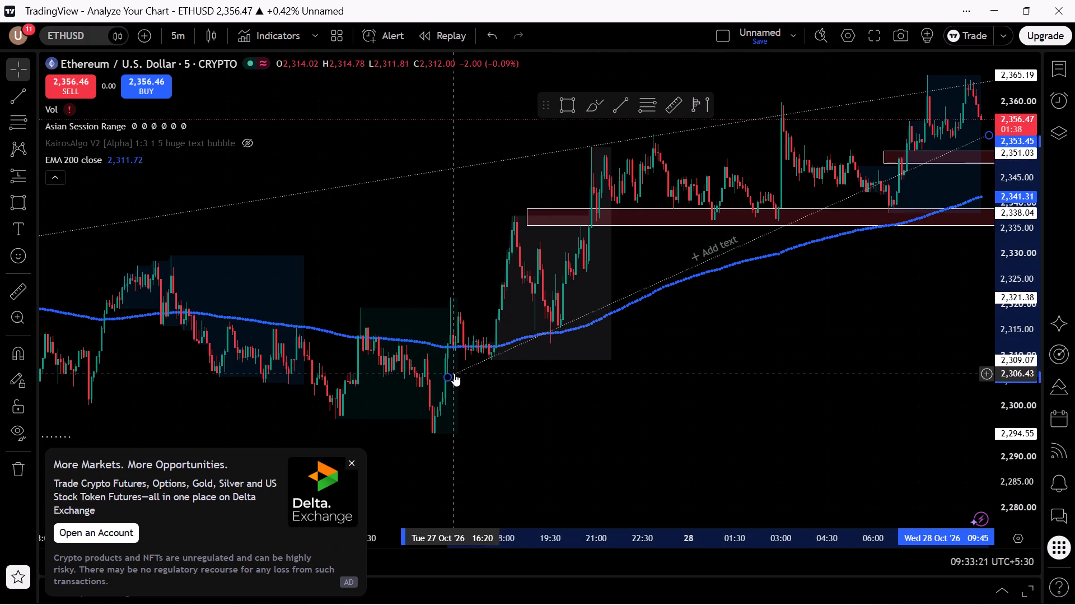
Switch the ETHUSD chart to the 15-minute interval.
left_click_drag(696, 365, 577, 464)
left_click_drag(749, 427, 636, 493)
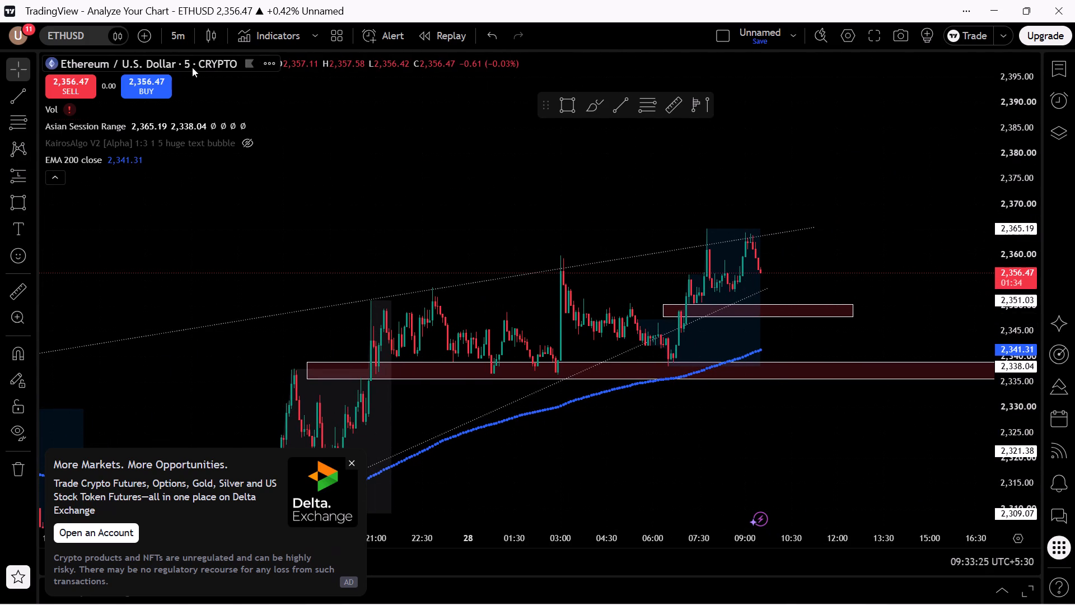
double_click(193, 36)
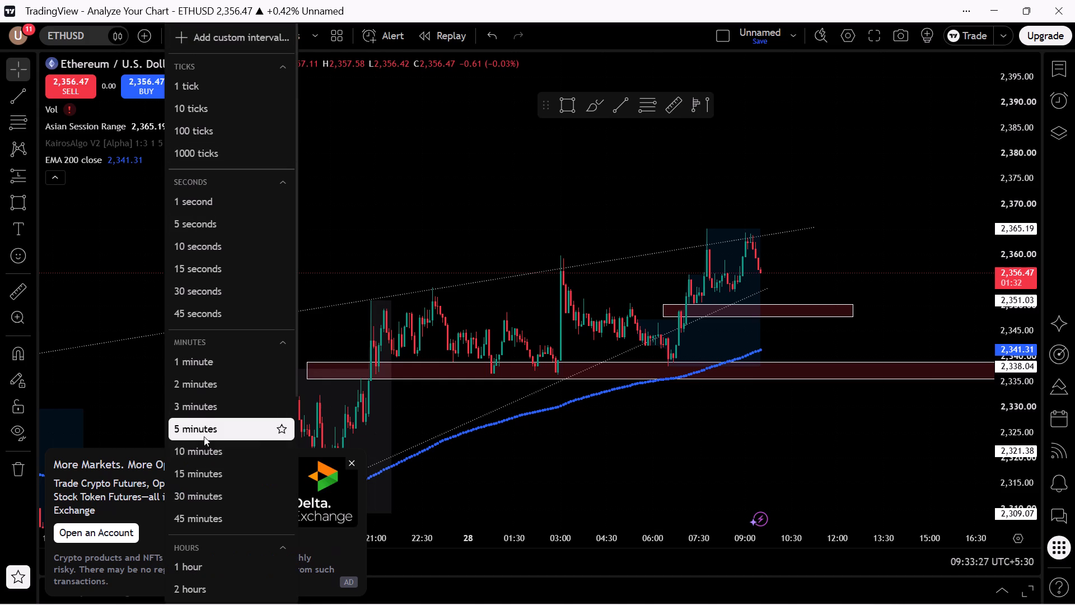
left_click(205, 469)
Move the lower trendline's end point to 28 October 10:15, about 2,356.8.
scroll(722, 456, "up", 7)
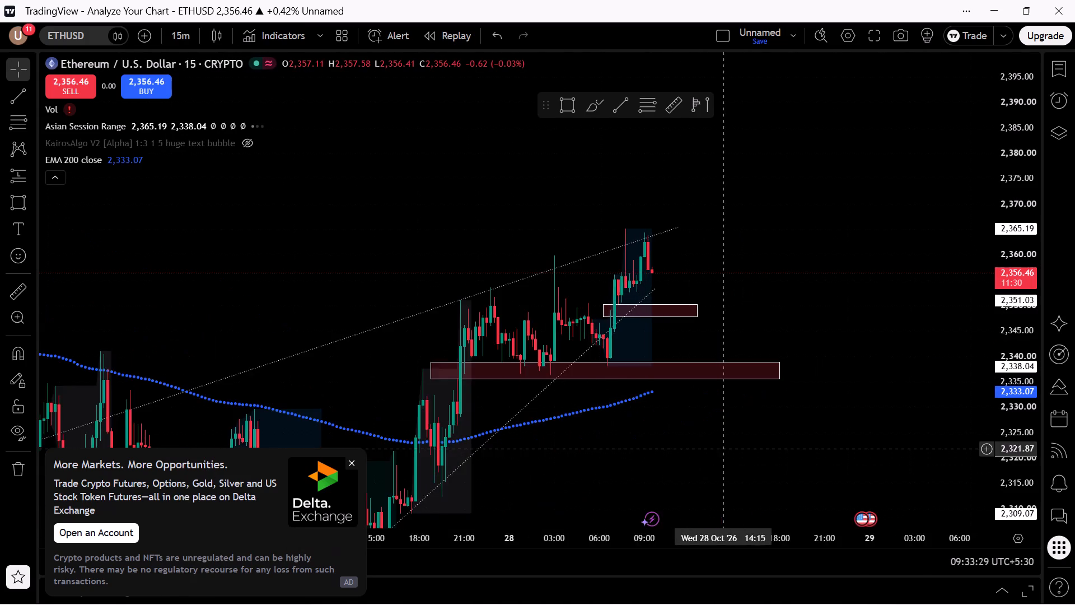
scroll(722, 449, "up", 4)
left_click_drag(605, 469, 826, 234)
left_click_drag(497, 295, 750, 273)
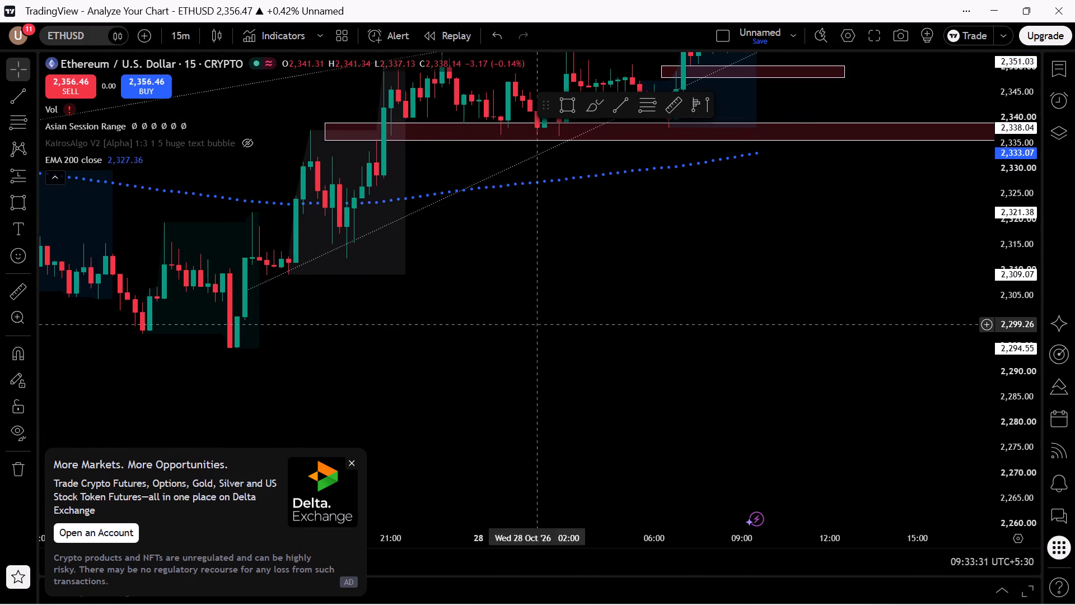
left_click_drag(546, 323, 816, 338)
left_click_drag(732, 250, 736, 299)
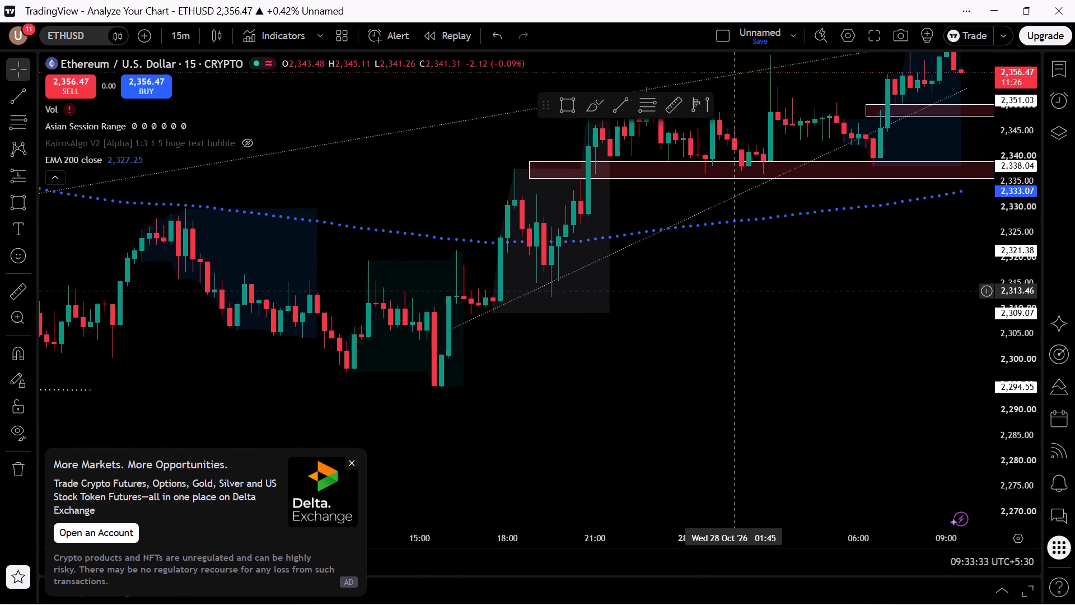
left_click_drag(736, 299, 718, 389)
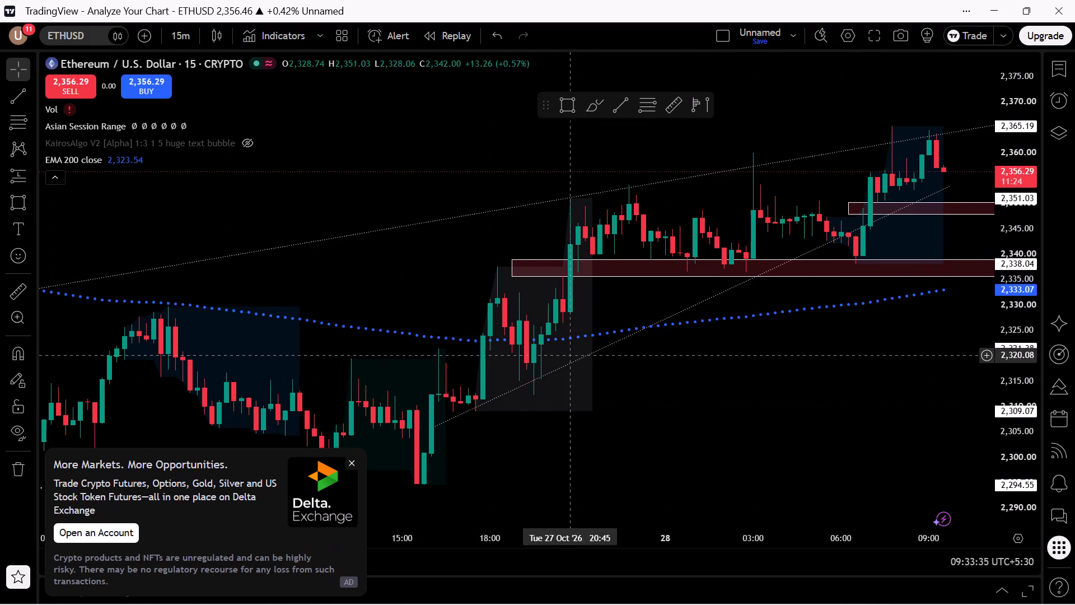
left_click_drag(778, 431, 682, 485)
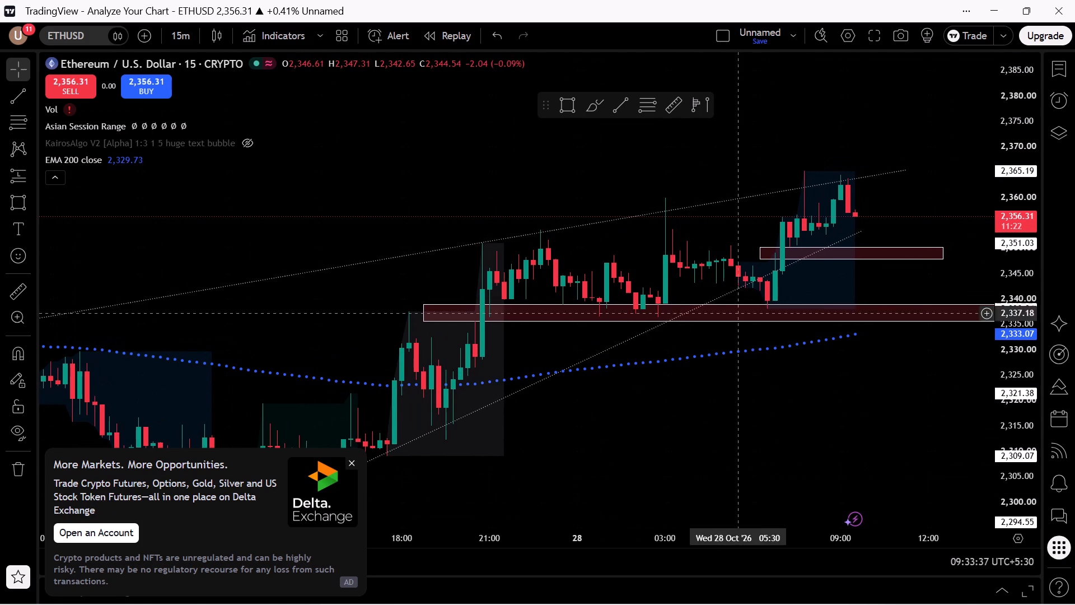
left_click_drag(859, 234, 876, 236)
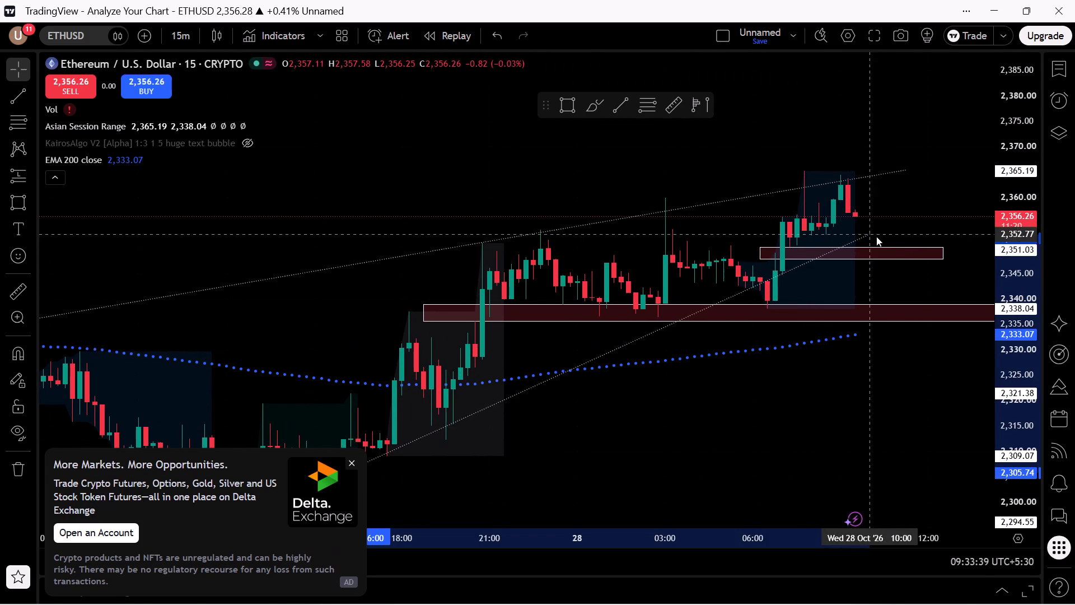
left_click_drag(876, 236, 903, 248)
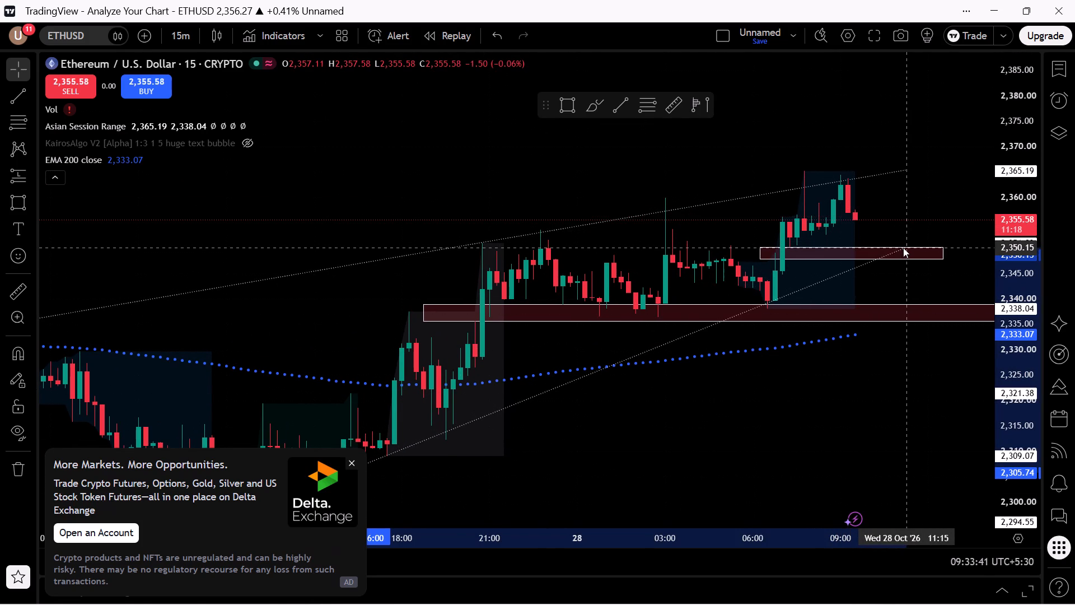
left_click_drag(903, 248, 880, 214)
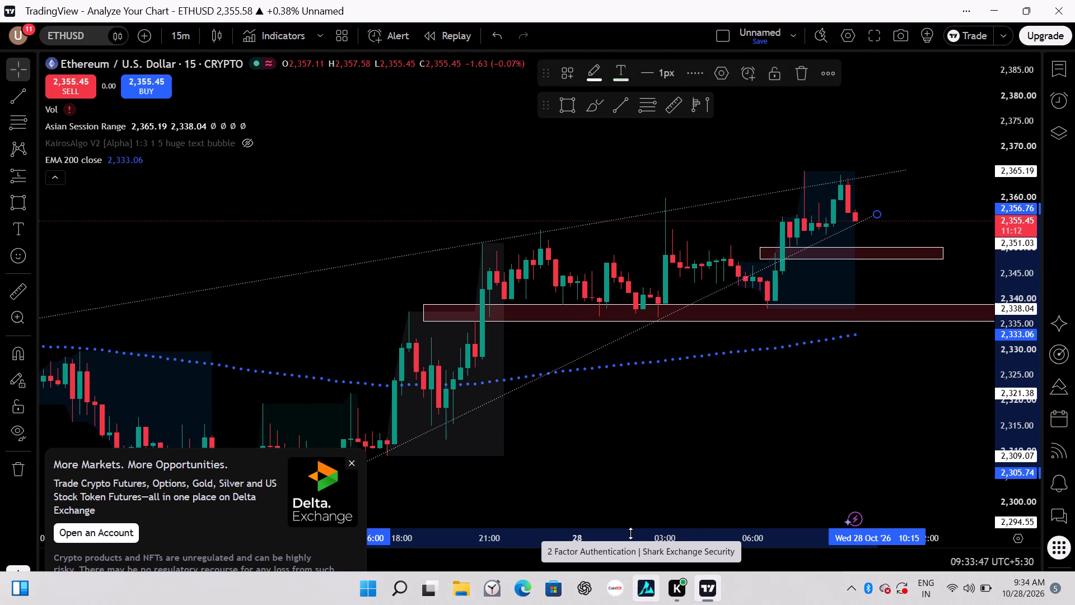
Extend the lower trendline's end point to 28 October 12:15, about 2,354.9.
left_click_drag(908, 440, 875, 463)
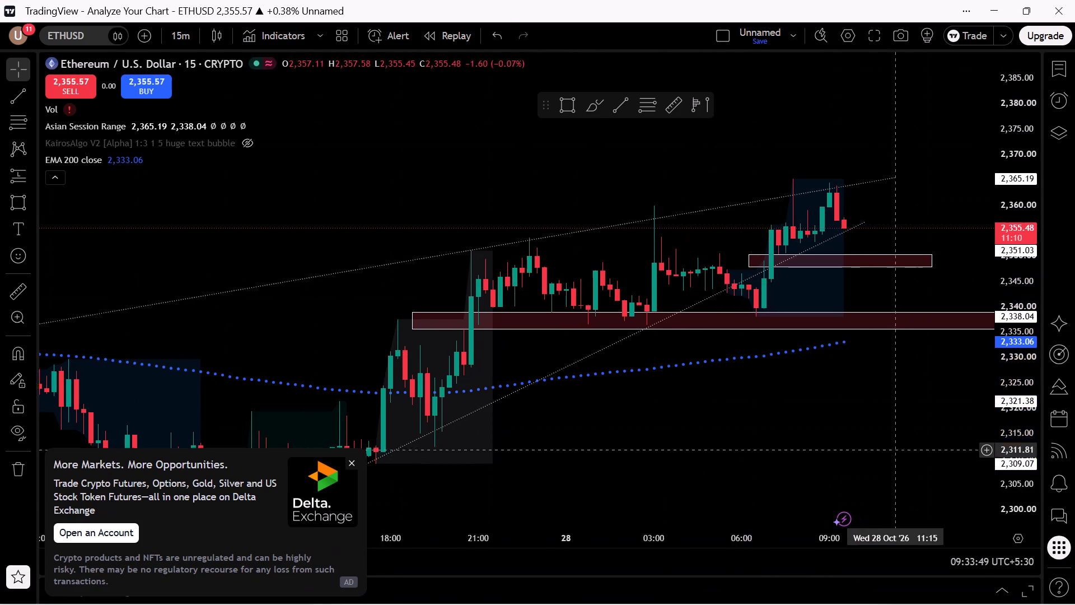
left_click_drag(875, 463, 861, 471)
left_click_drag(1015, 369, 992, 178)
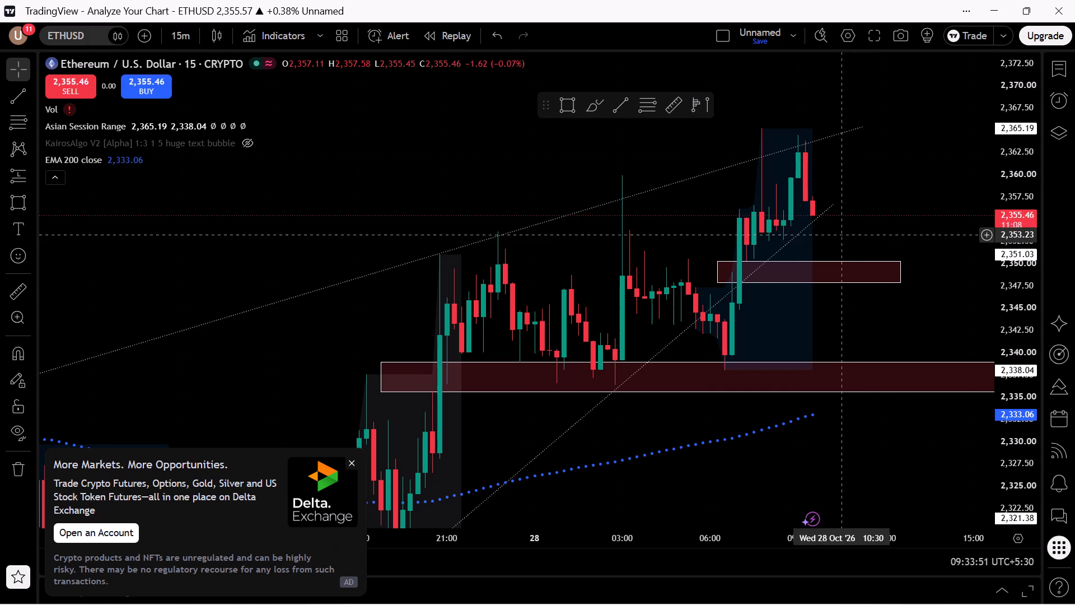
left_click_drag(830, 203, 850, 208)
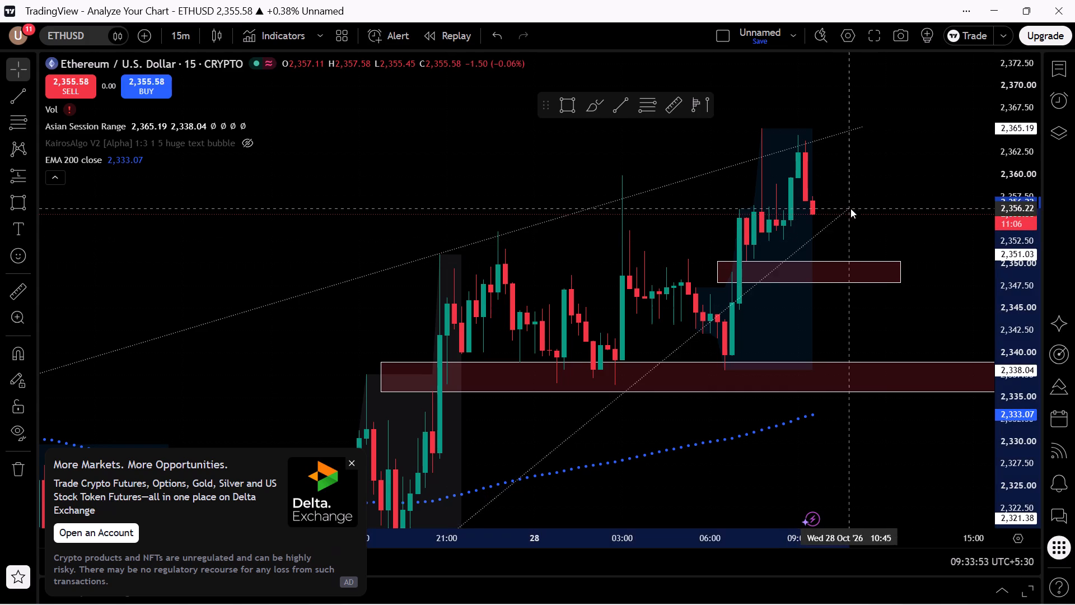
left_click_drag(850, 208, 894, 219)
Move the lower trendline's start point back to about 11:30 on 27 October, near 2,295.5, by the early swing low.
left_click_drag(946, 321, 985, 190)
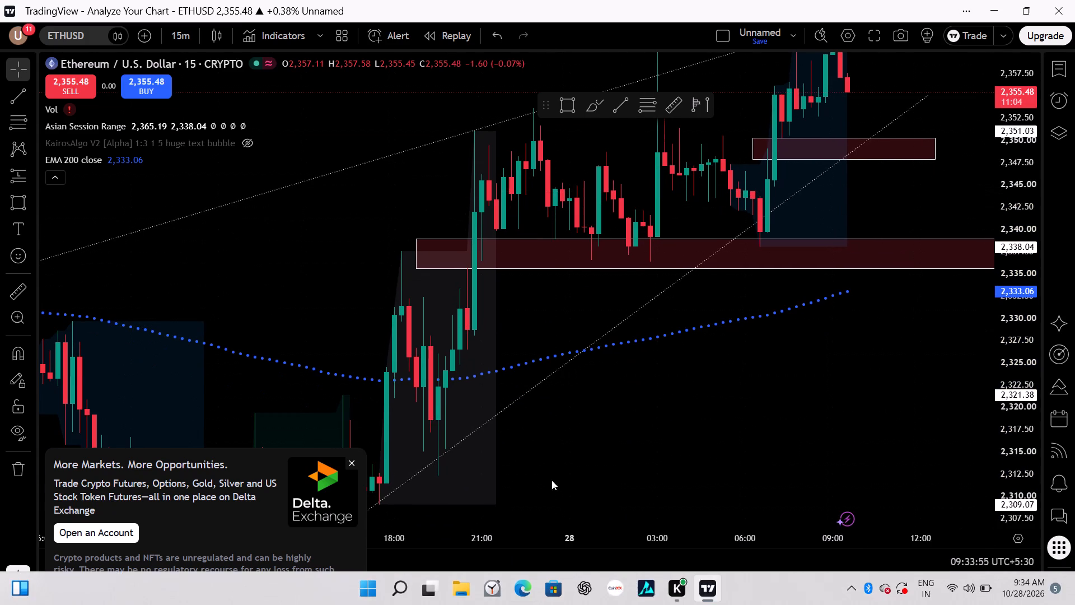
left_click_drag(613, 441, 766, 296)
left_click_drag(727, 379, 748, 330)
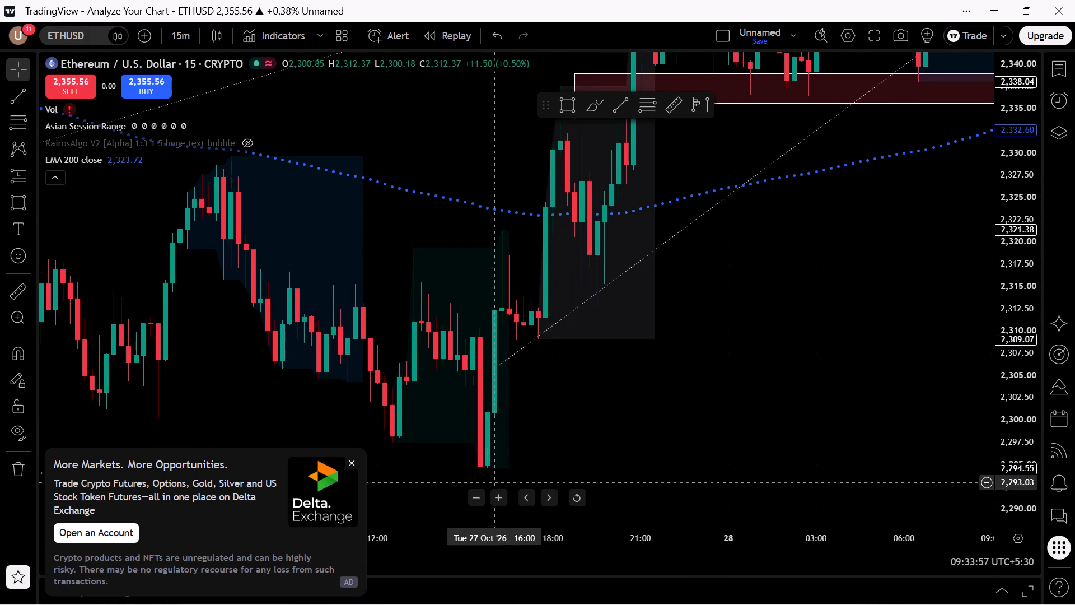
left_click_drag(494, 371, 477, 413)
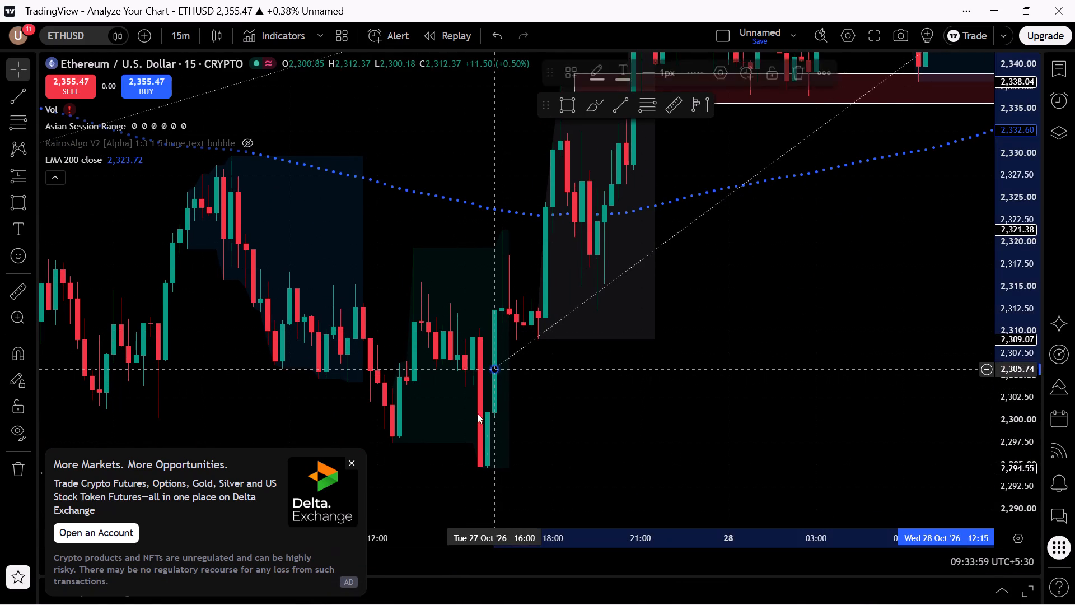
left_click_drag(477, 413, 351, 469)
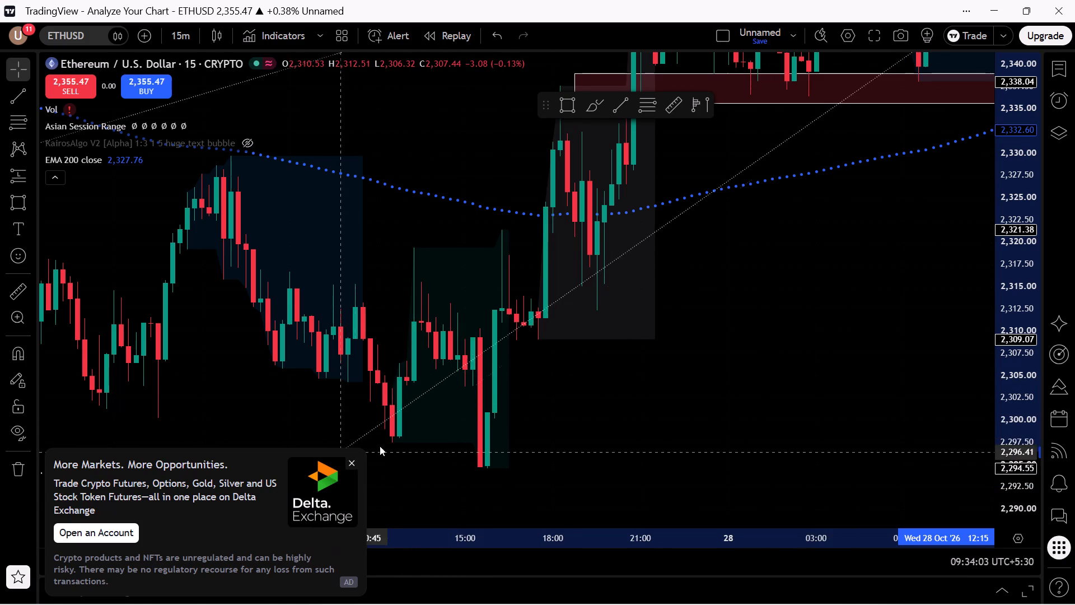
left_click(360, 459)
Extend the lower trendline's end point to 28 October 13:00 at about 2,354.9.
left_click_drag(788, 339, 763, 397)
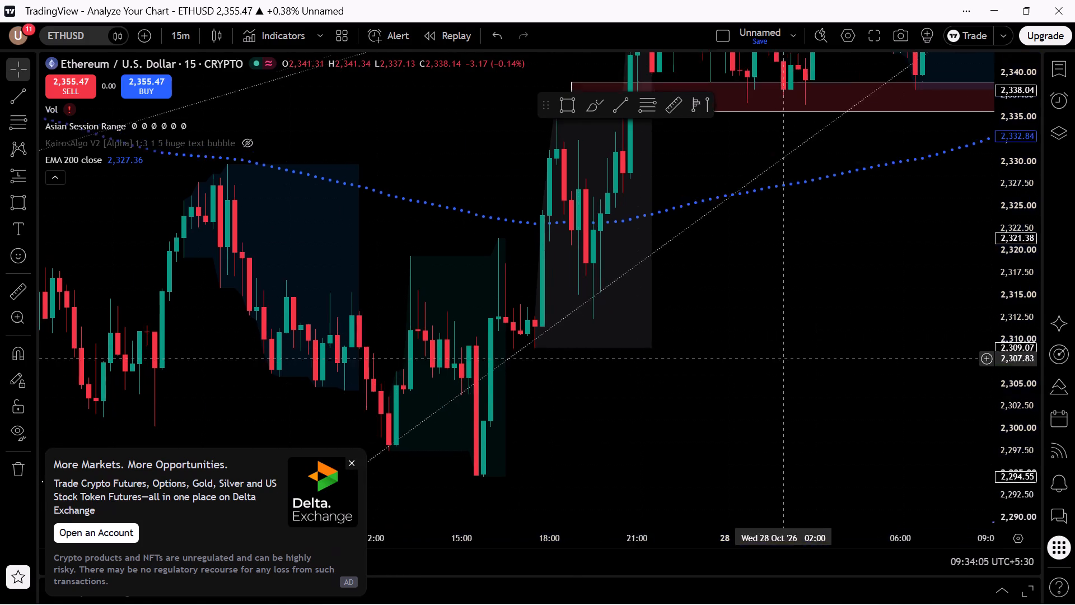
left_click_drag(763, 397, 603, 589)
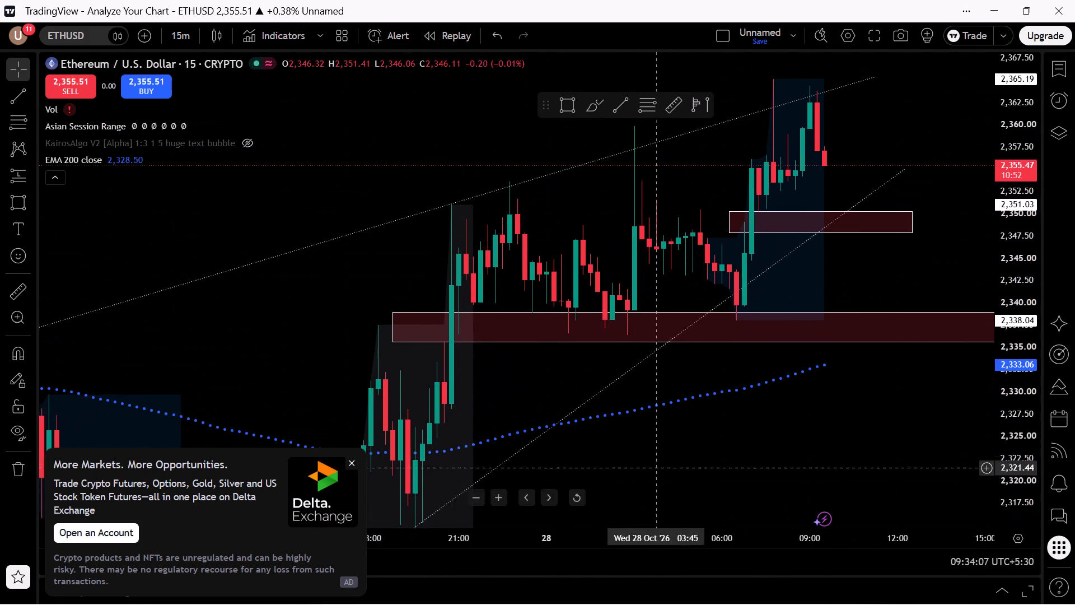
left_click_drag(679, 477, 642, 530)
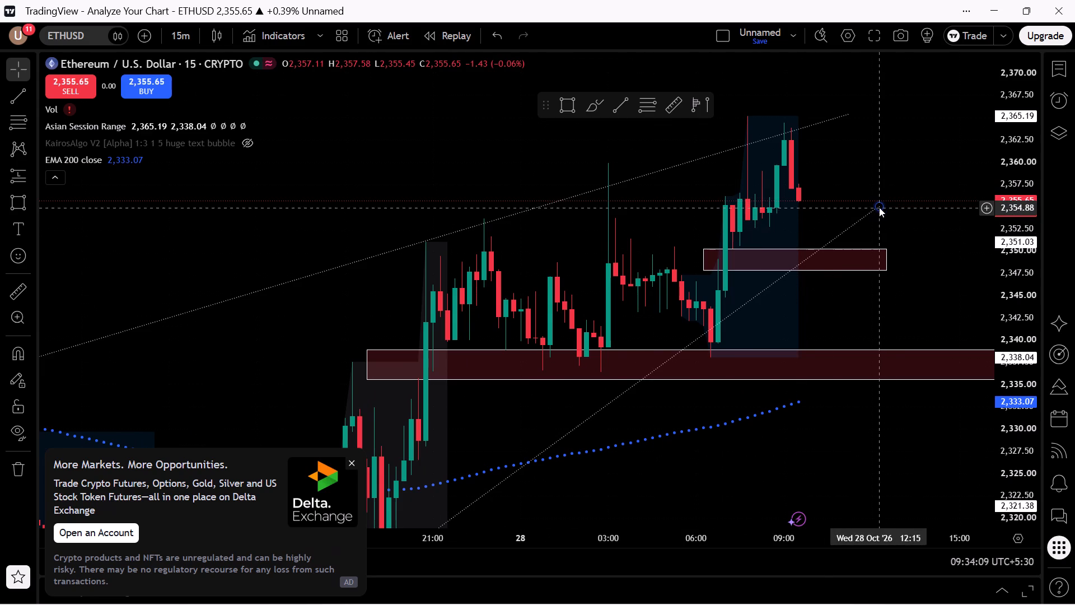
left_click_drag(876, 205, 900, 208)
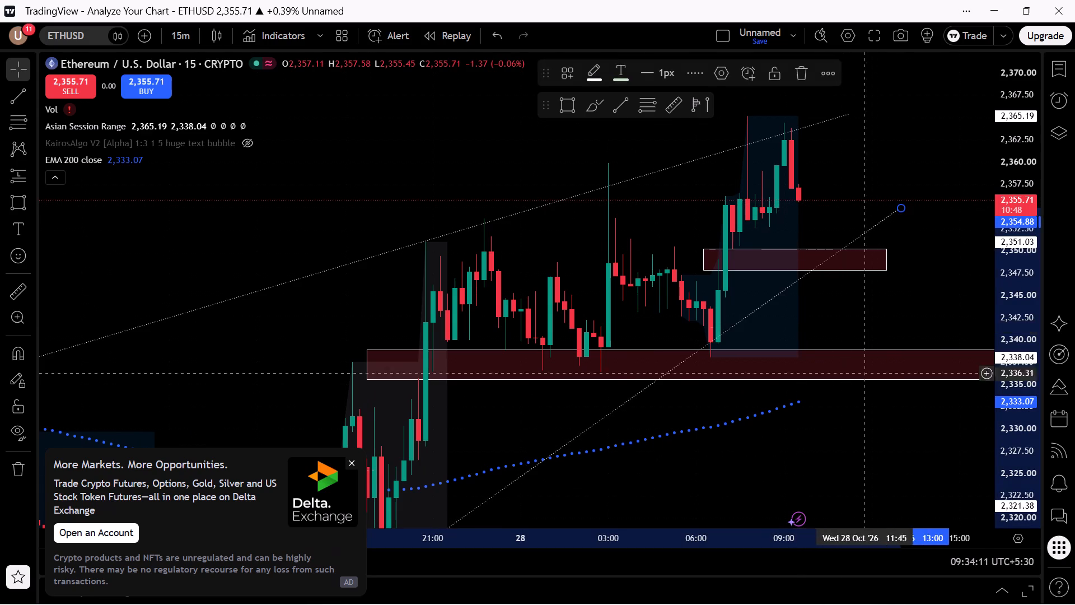
Examine how the adjusted lower trendline meets the 15-minute swing lows of 27 October.
left_click_drag(882, 483, 913, 365)
left_click_drag(746, 485, 800, 400)
left_click_drag(756, 427, 806, 385)
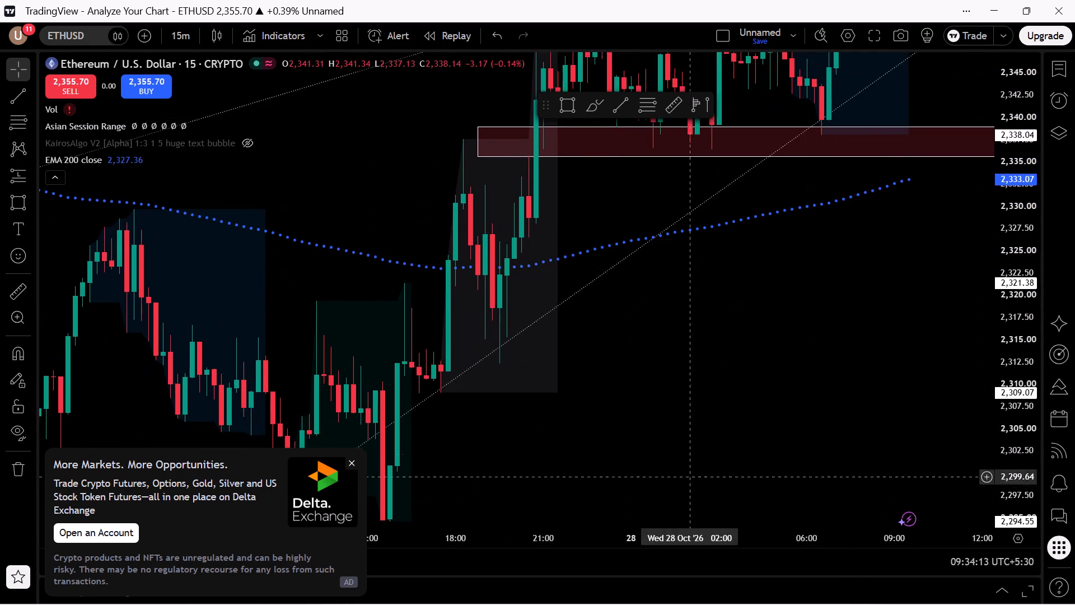
left_click_drag(690, 476, 740, 420)
left_click(676, 464)
left_click_drag(554, 415, 687, 250)
left_click_drag(674, 212, 651, 259)
left_click(599, 342)
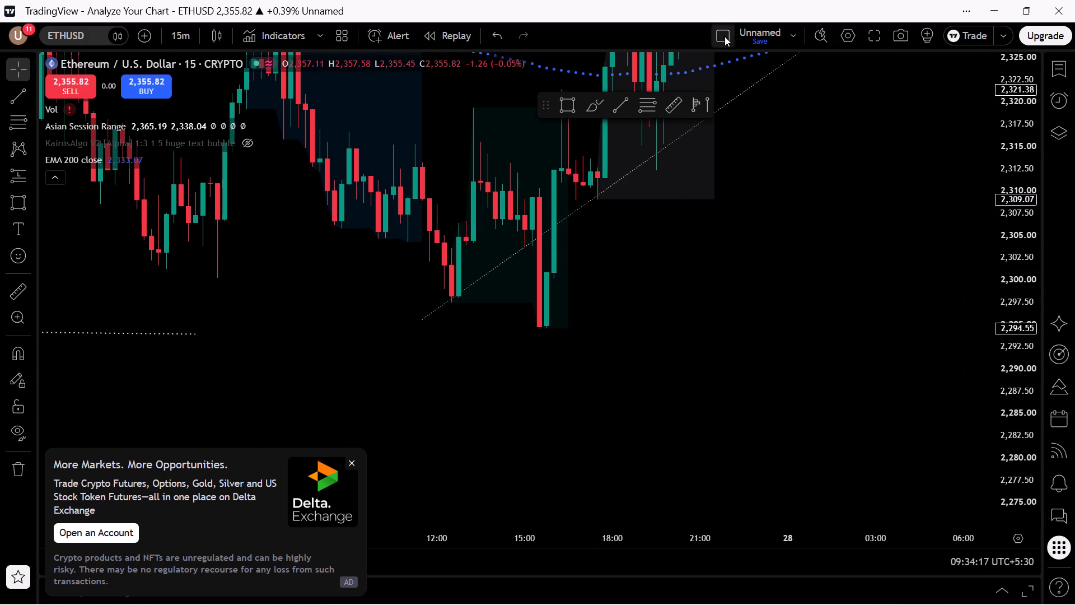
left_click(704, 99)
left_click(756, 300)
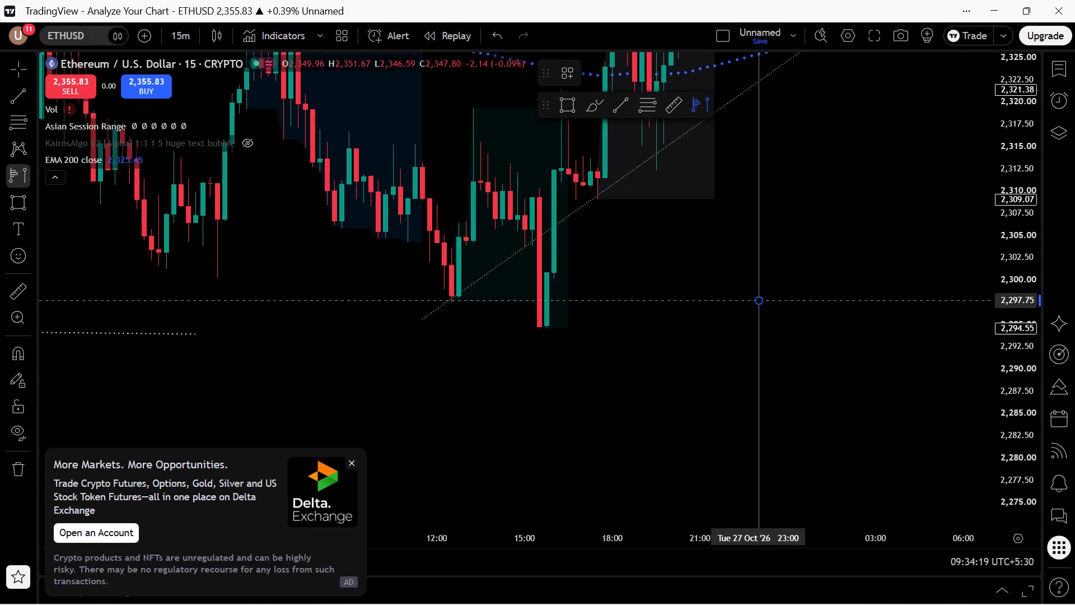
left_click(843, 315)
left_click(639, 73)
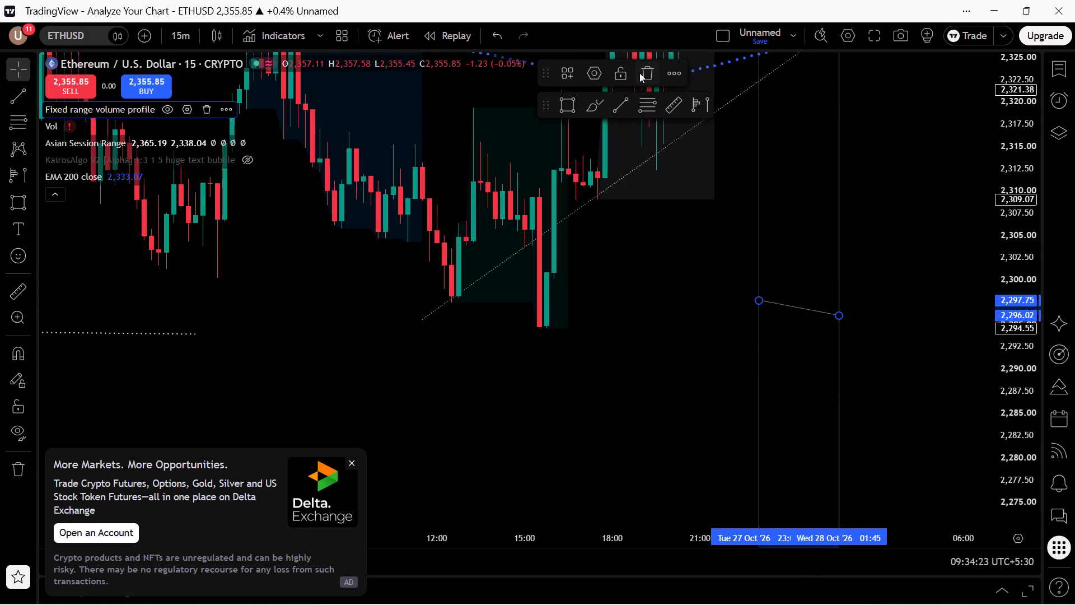
Examine the 15-minute price action between both trendlines, including the two red zones and the EMA 200.
left_click_drag(813, 236, 659, 450)
left_click_drag(726, 395, 866, 292)
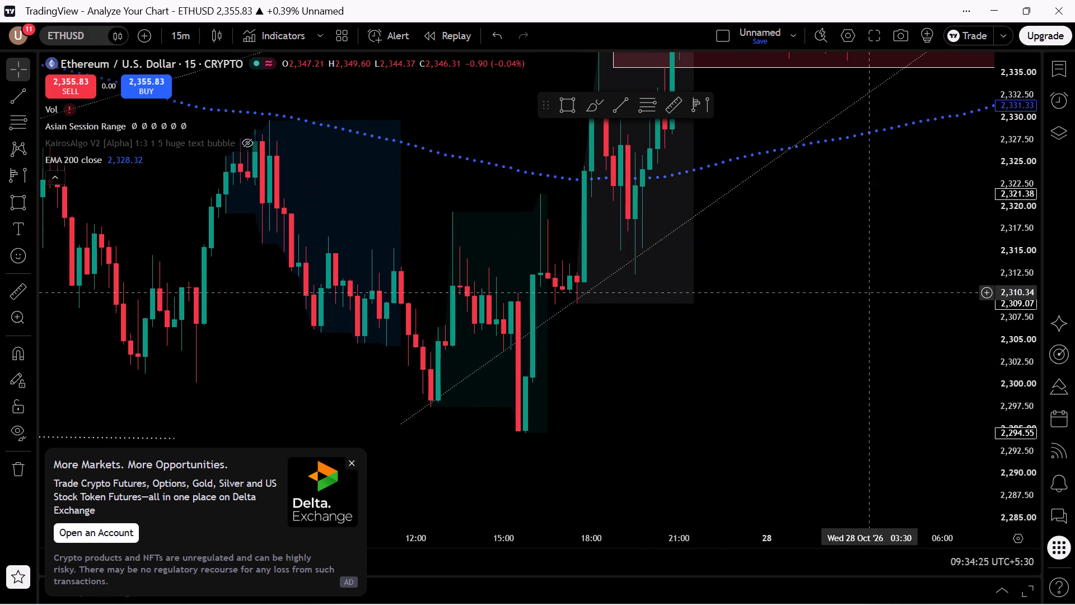
left_click_drag(866, 292, 693, 459)
left_click_drag(857, 378, 789, 450)
left_click_drag(890, 412, 747, 547)
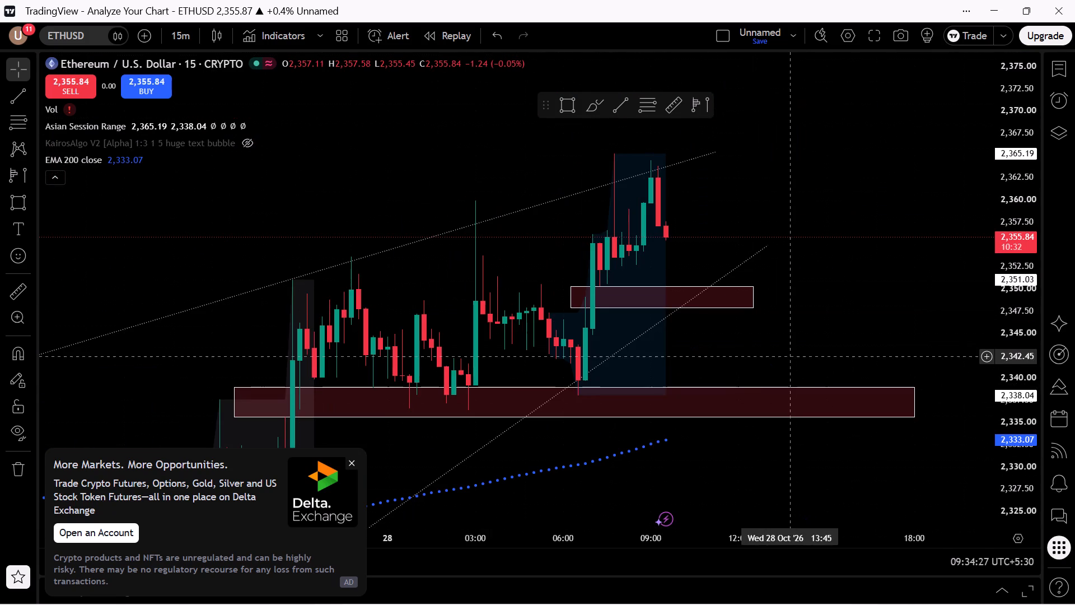
left_click_drag(796, 352, 856, 274)
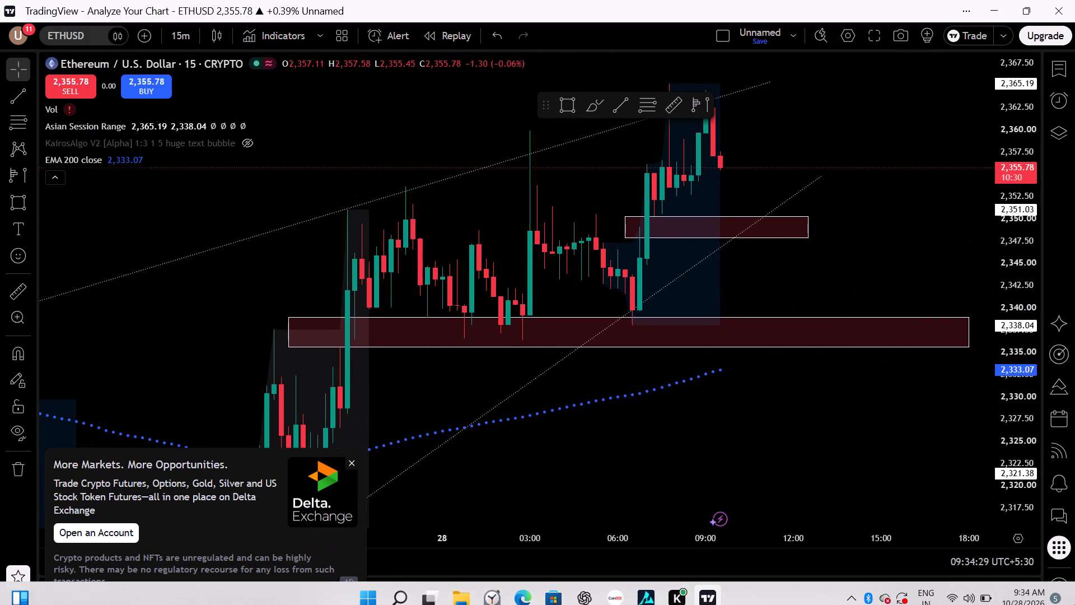
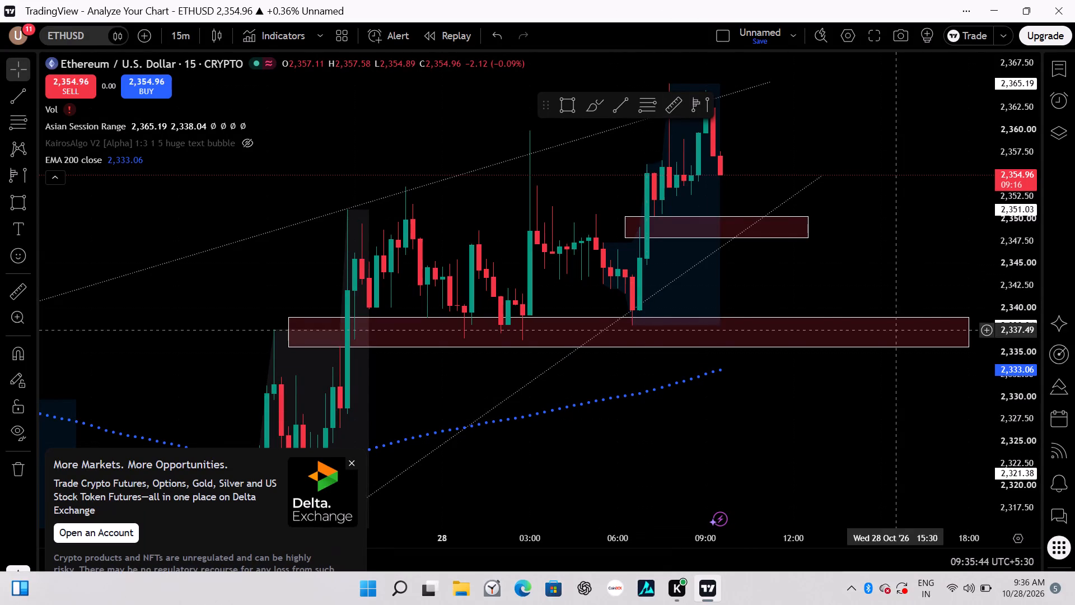
Label the smaller red zone between about 2,347.9 and 2,350.3 on 28 October with the text "fvg".
left_click_drag(866, 444, 873, 460)
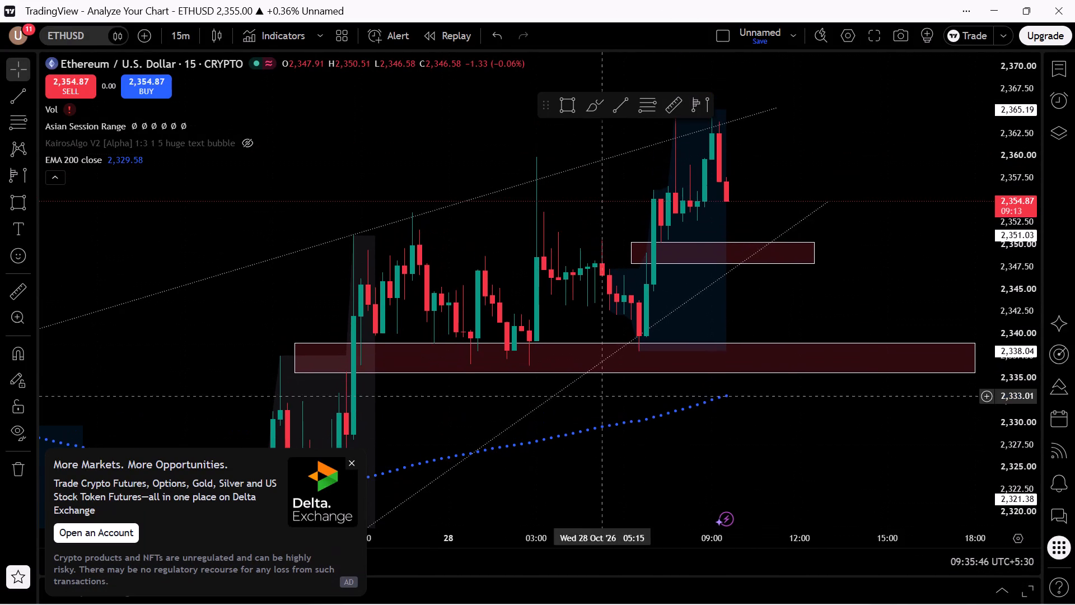
left_click_drag(793, 436, 774, 444)
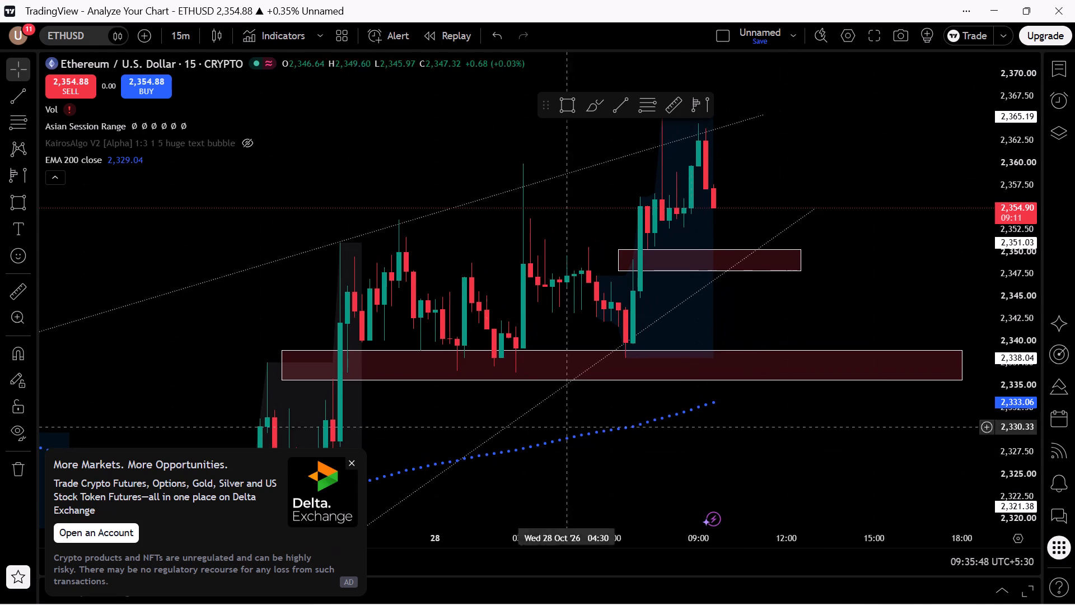
left_click_drag(816, 446, 867, 236)
left_click_drag(846, 305, 846, 421)
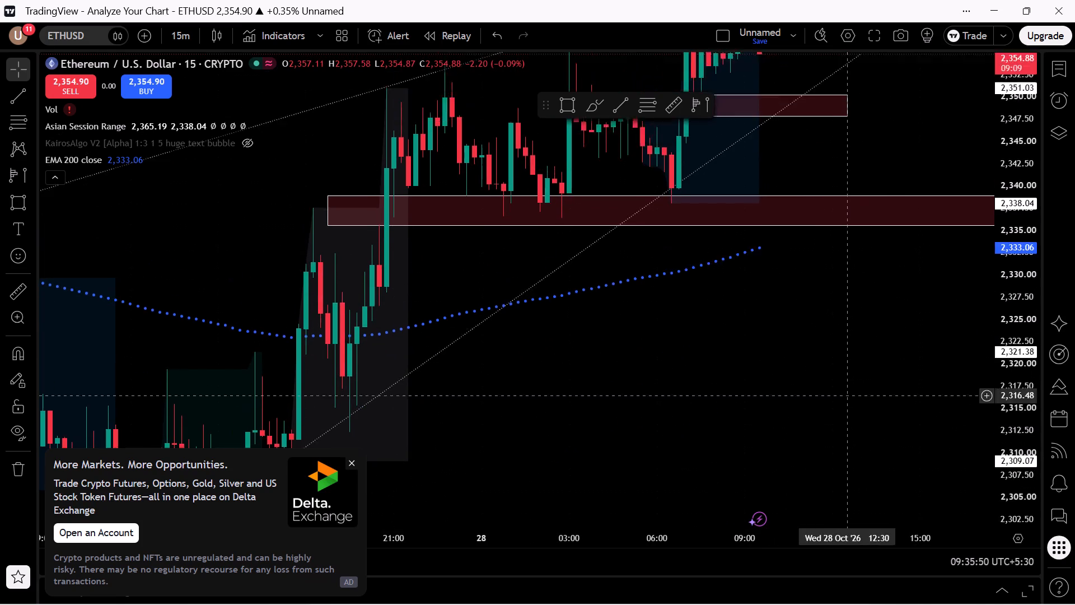
left_click_drag(846, 421, 814, 541)
left_click_drag(854, 296, 811, 337)
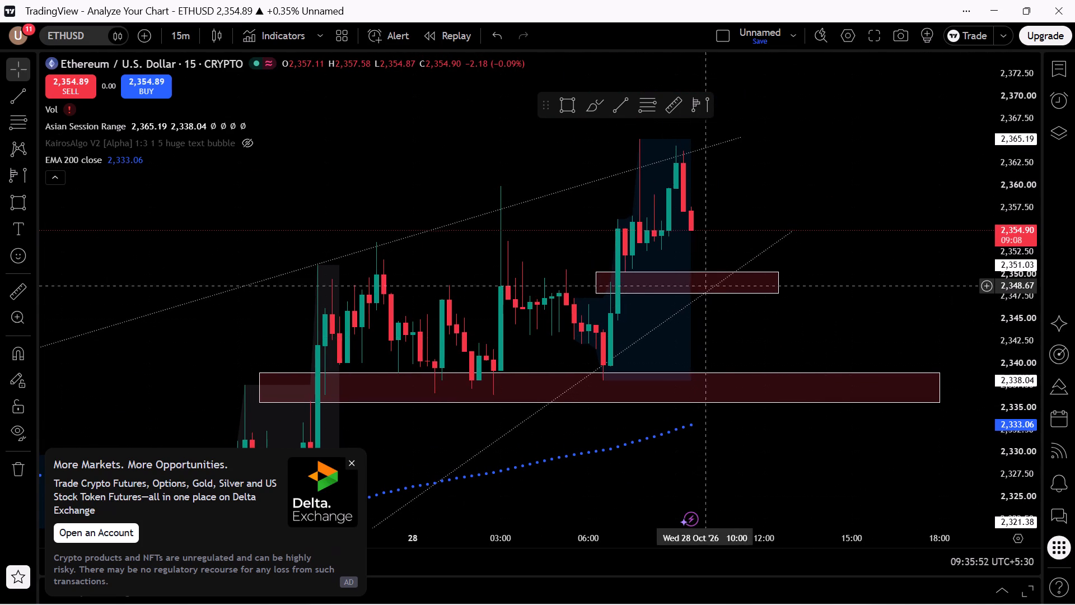
left_click(661, 271)
left_click(680, 282)
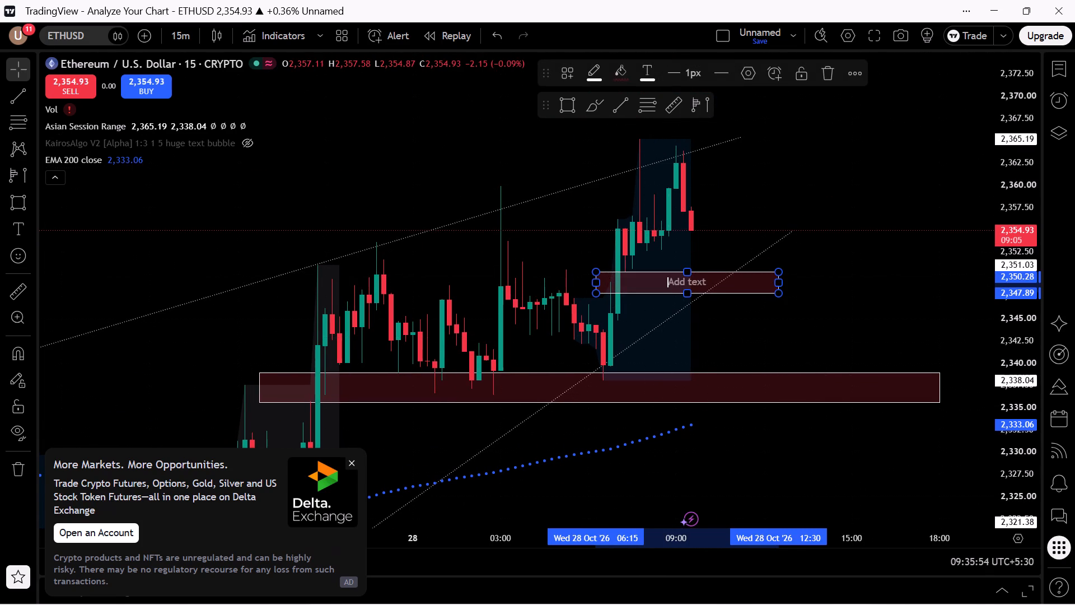
type("fvg")
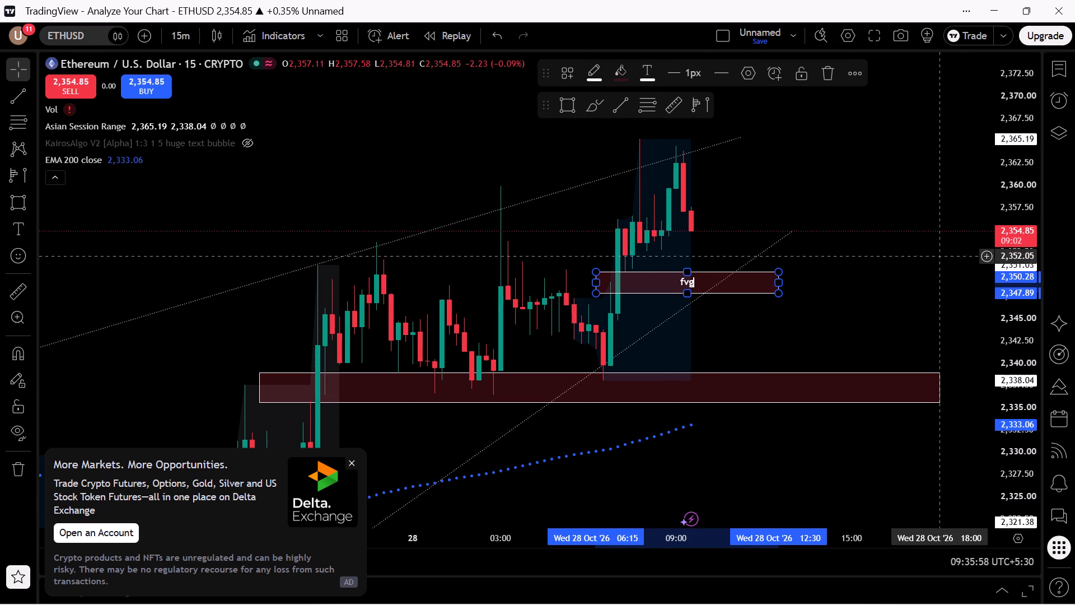
left_click(926, 304)
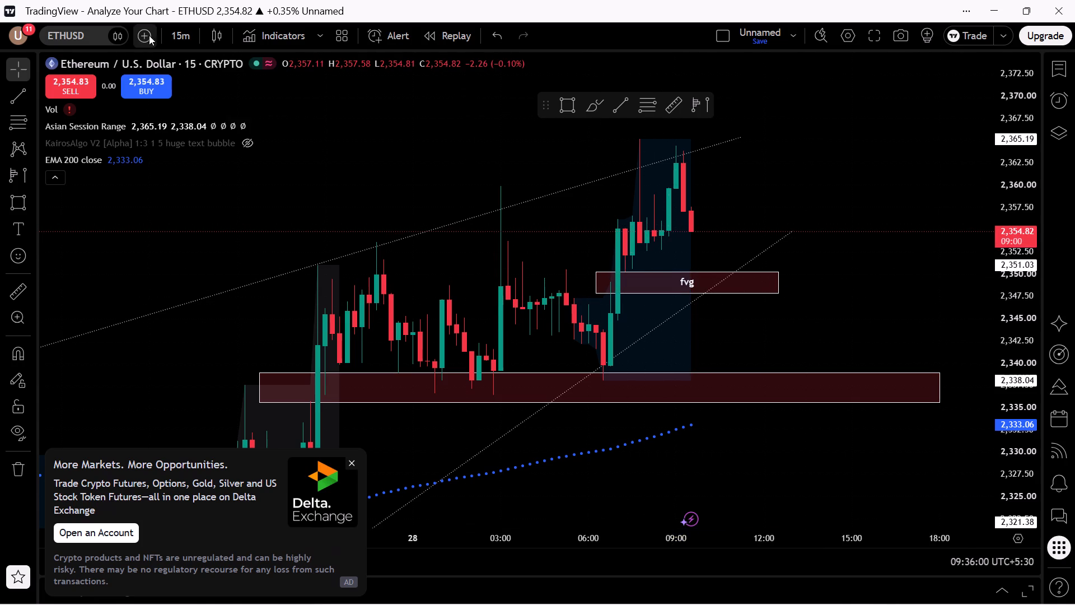
Switch the ETHUSD chart to the 5-minute interval.
left_click(178, 35)
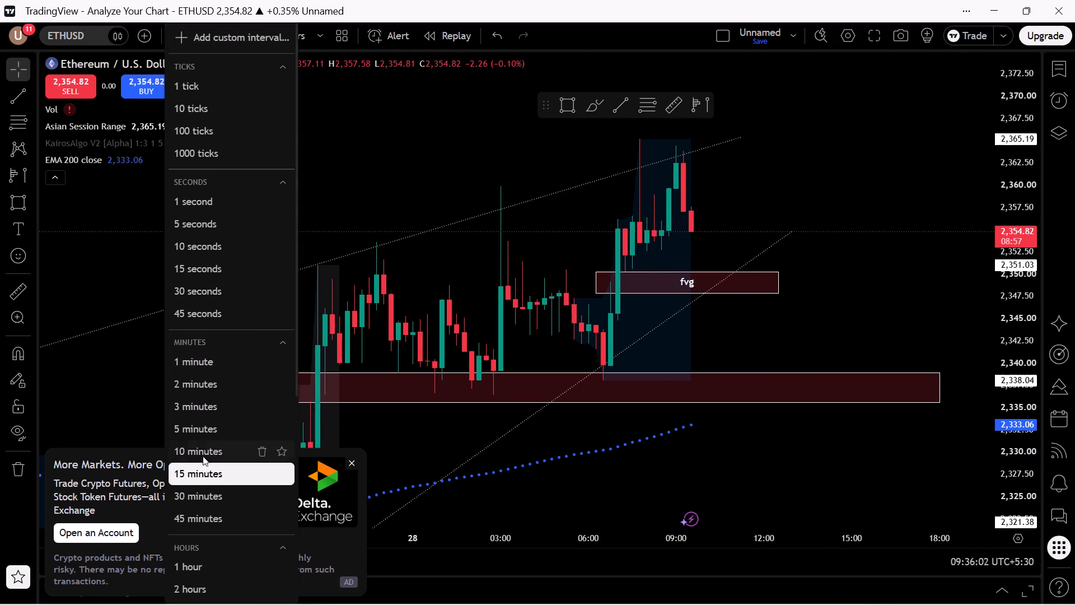
left_click(213, 421)
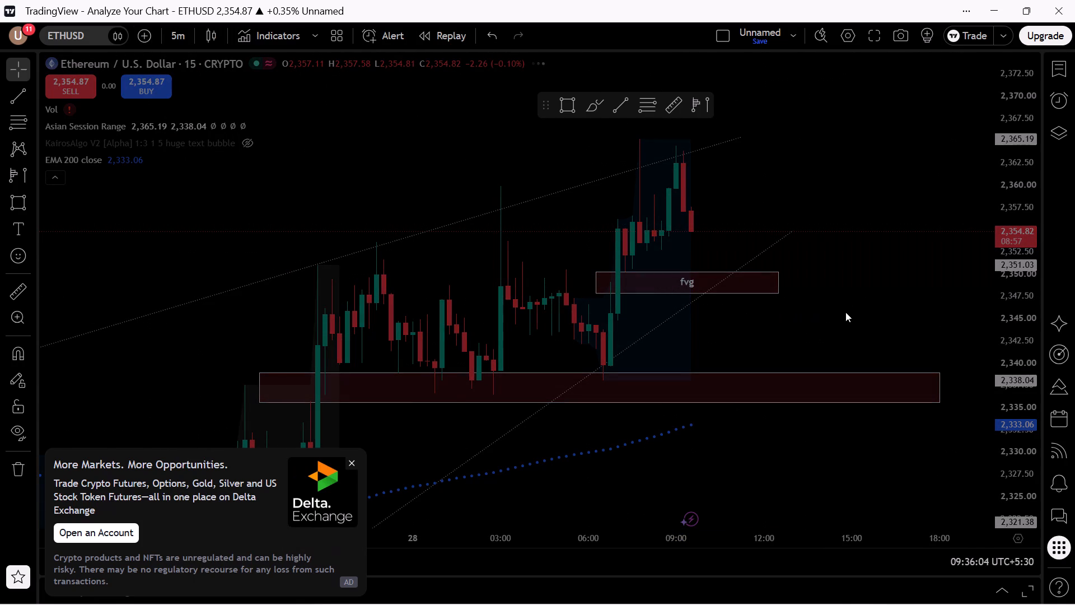
Examine the 5-minute price action around the fvg zone, the larger red zone, the lower trendline and the EMA 200.
scroll(844, 312, "down", 5)
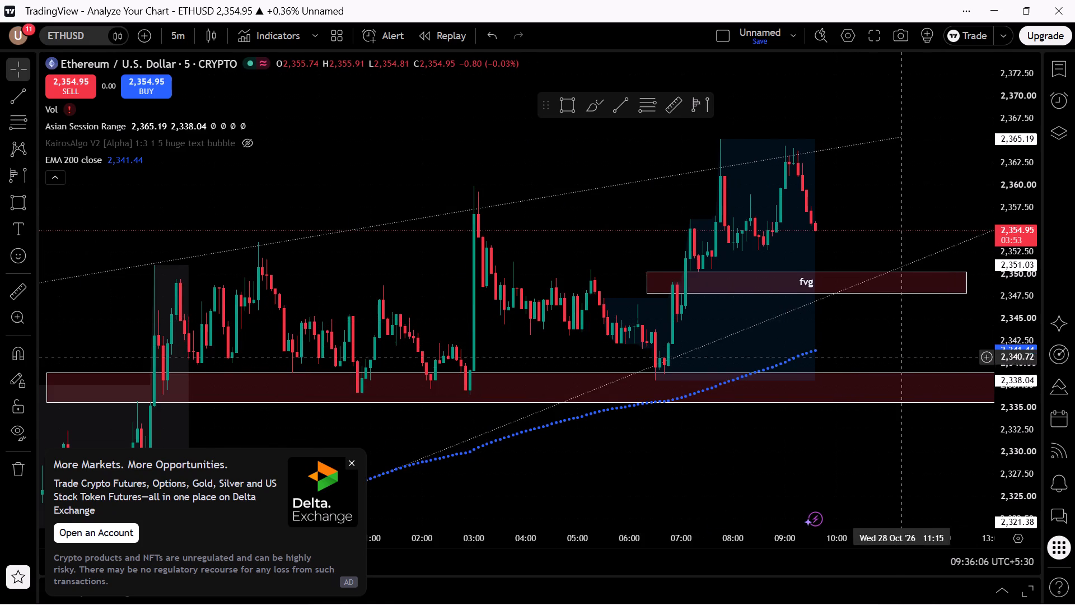
left_click_drag(881, 365, 813, 395)
left_click_drag(1004, 368, 987, 275)
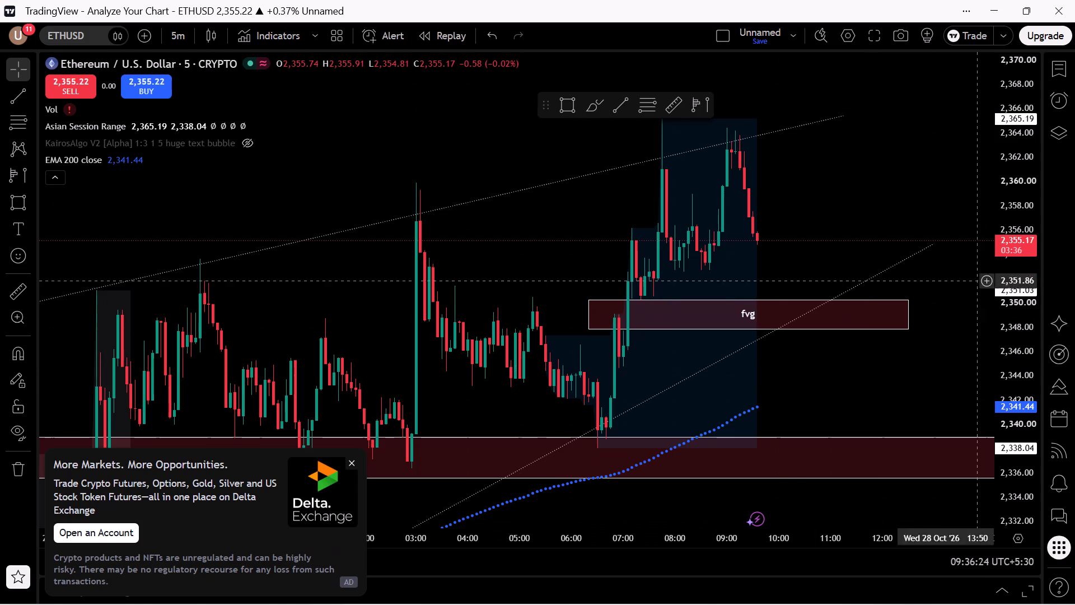
left_click_drag(819, 379, 776, 244)
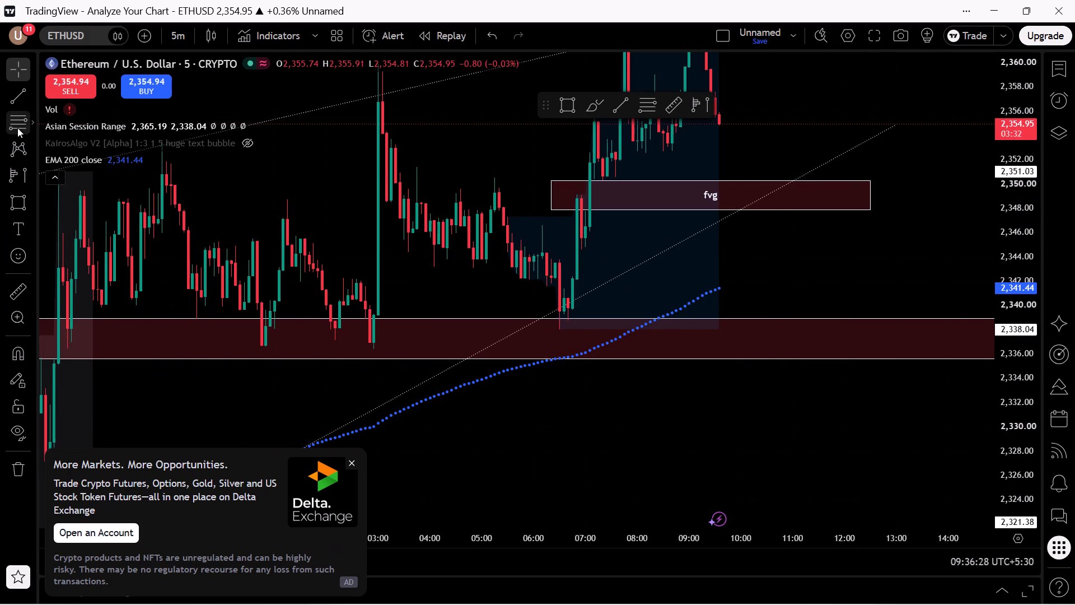
left_click_drag(846, 294, 829, 466)
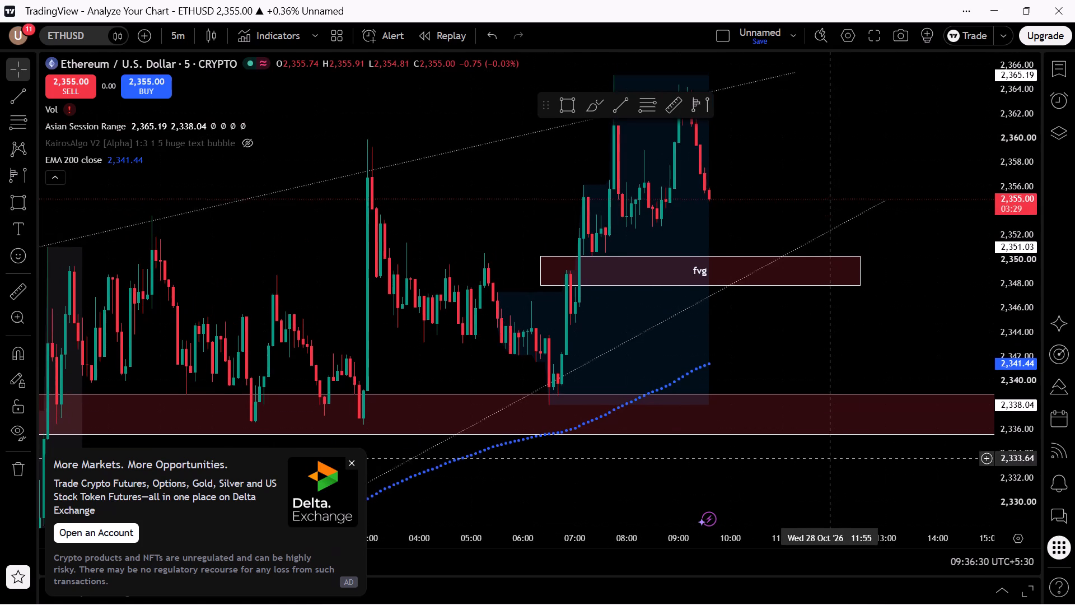
left_click_drag(829, 466, 825, 485)
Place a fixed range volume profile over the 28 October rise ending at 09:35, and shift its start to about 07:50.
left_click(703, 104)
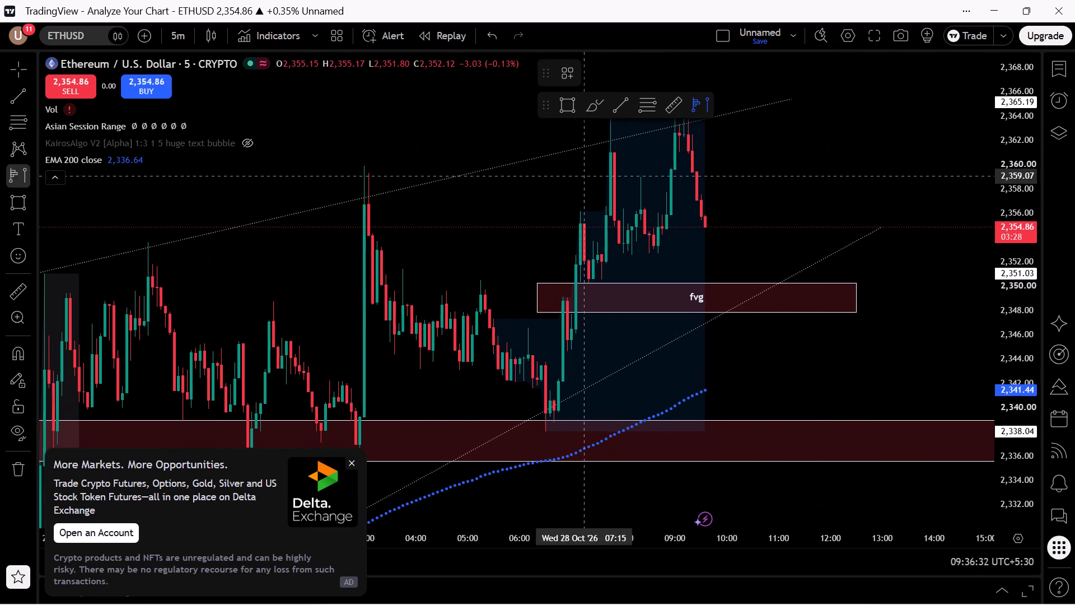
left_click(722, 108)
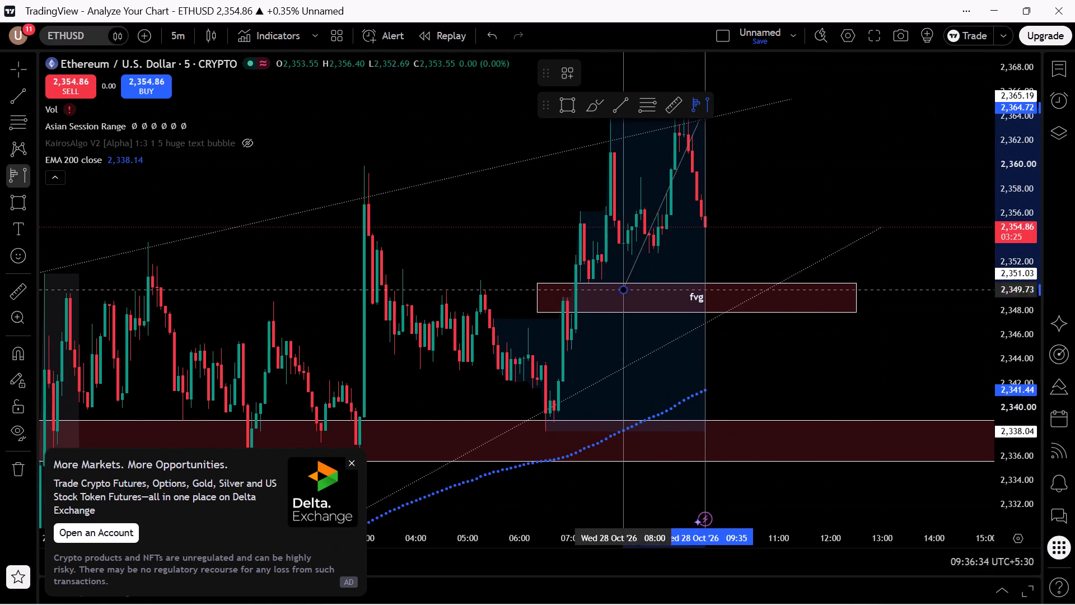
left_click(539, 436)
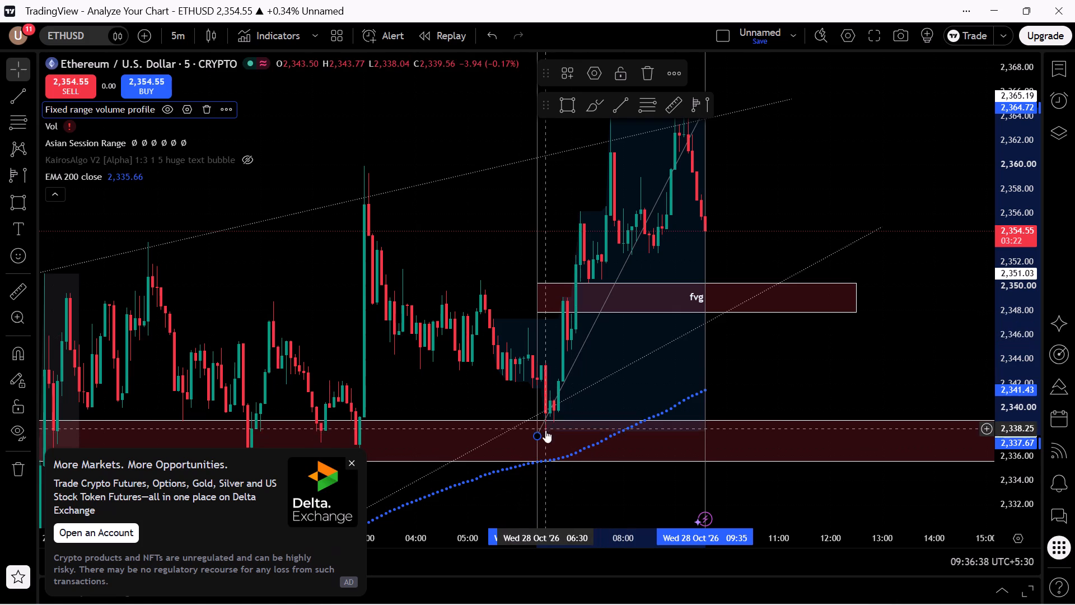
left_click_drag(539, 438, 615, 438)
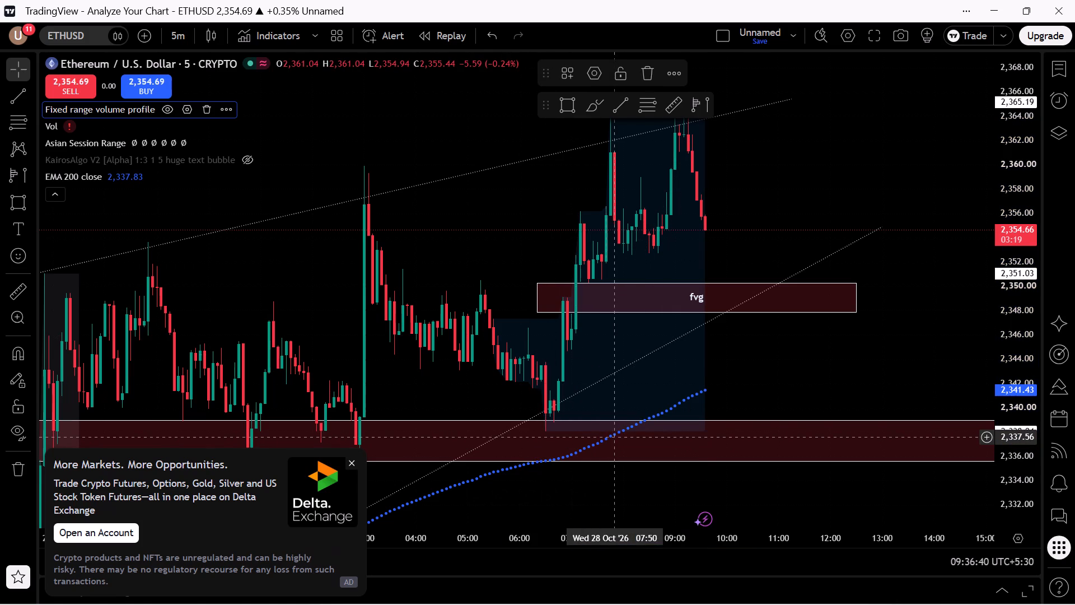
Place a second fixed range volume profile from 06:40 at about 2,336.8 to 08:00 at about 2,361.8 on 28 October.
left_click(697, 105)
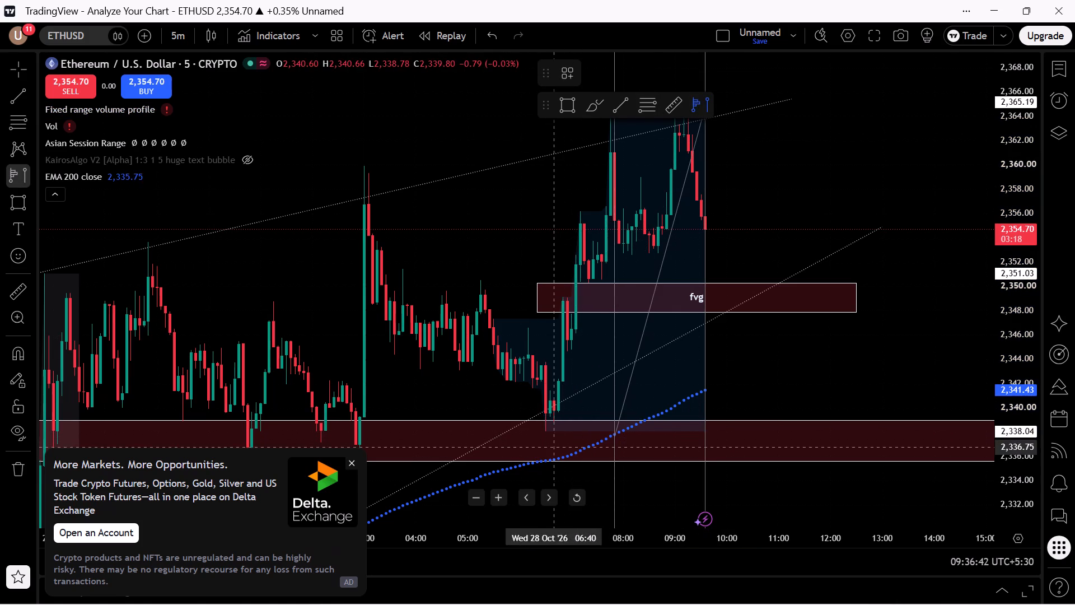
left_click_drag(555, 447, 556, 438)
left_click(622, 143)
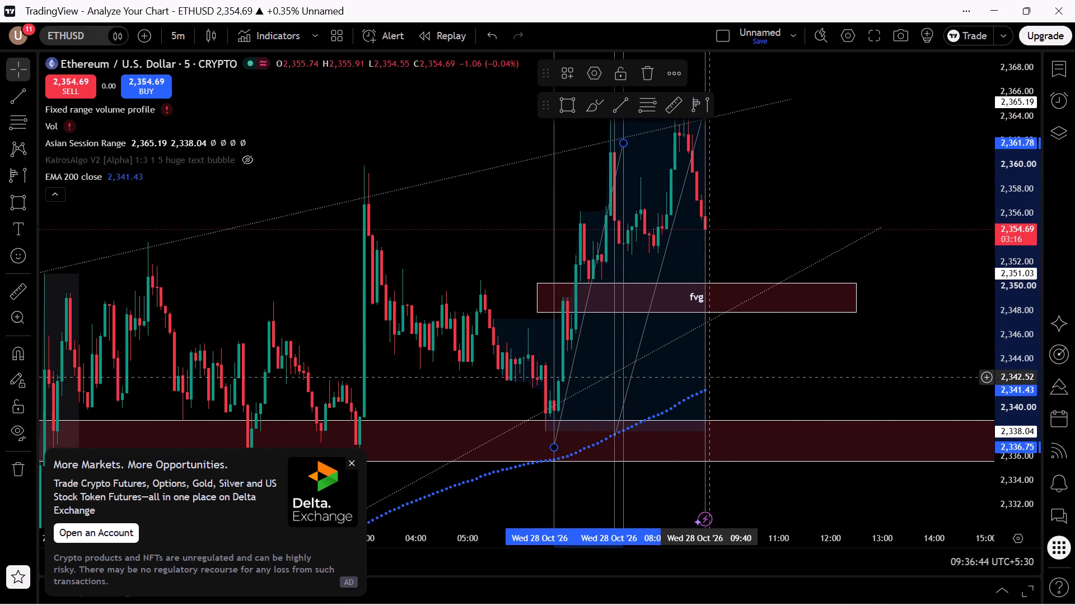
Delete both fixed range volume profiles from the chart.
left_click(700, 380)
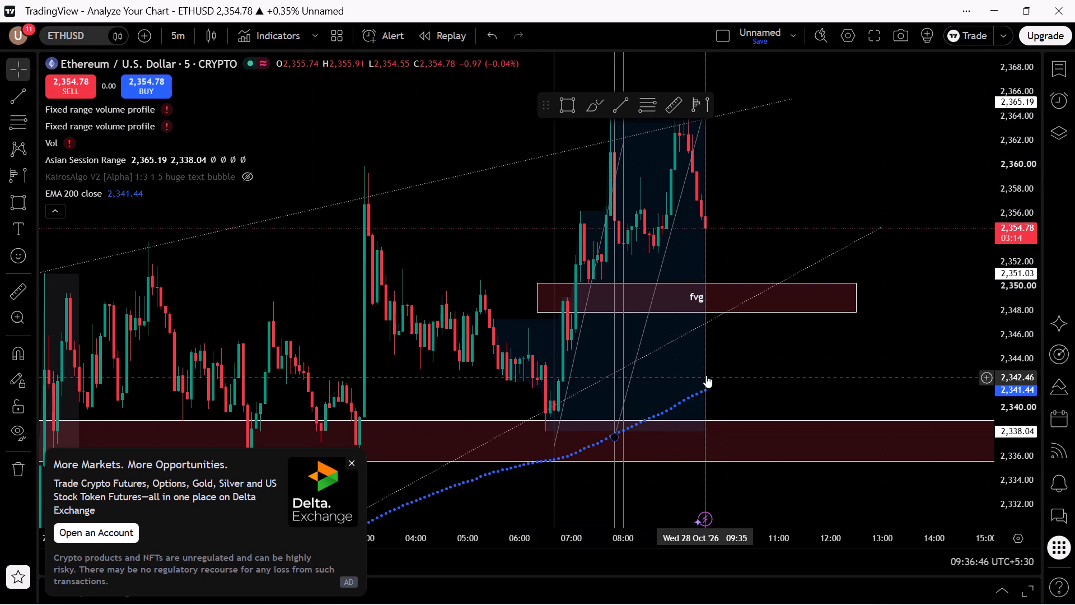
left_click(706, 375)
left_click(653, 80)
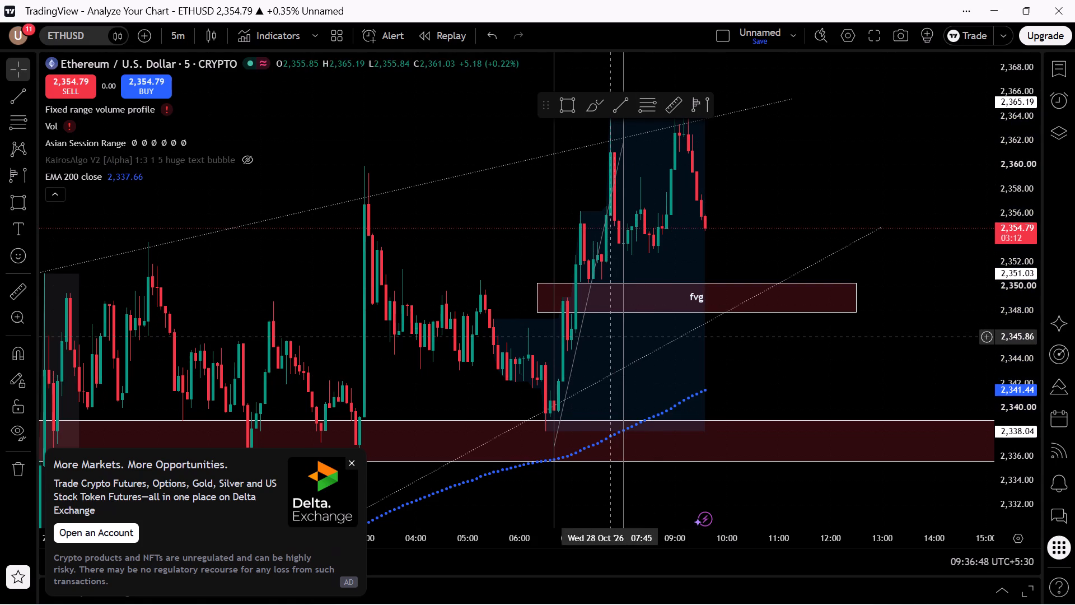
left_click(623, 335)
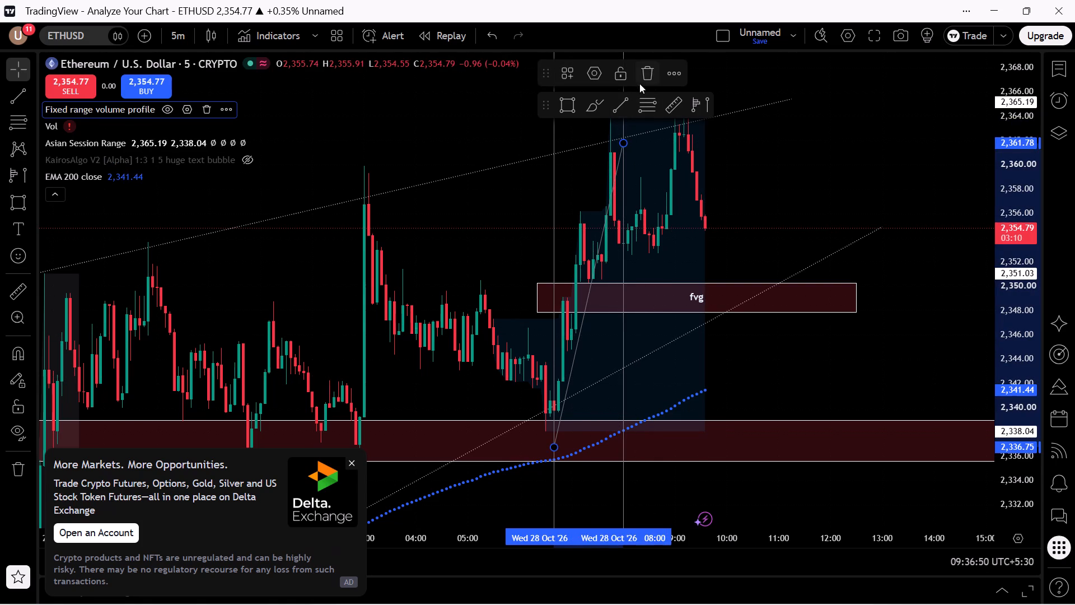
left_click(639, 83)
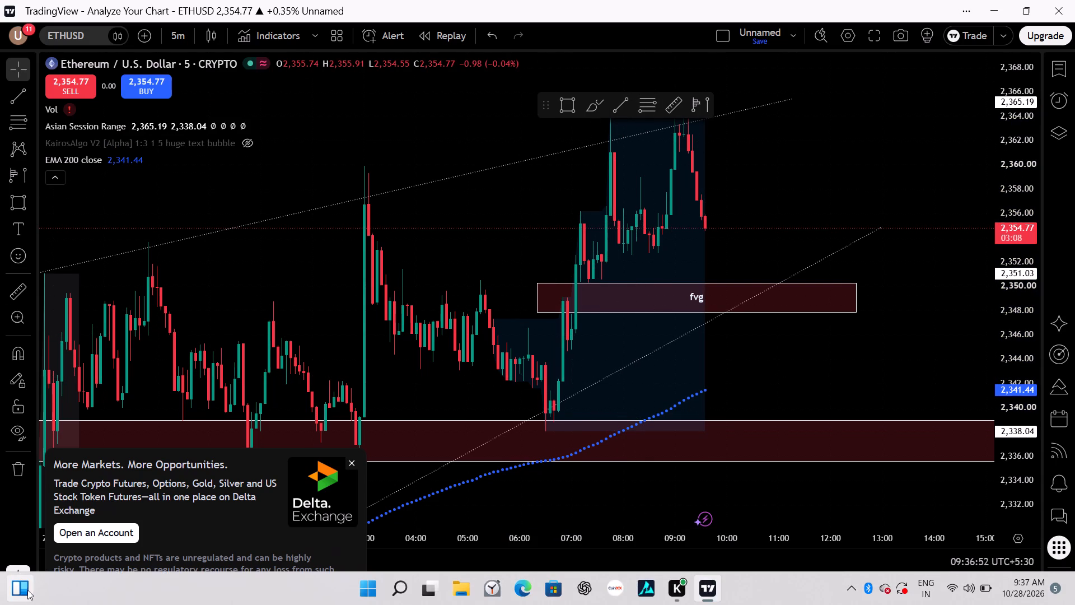
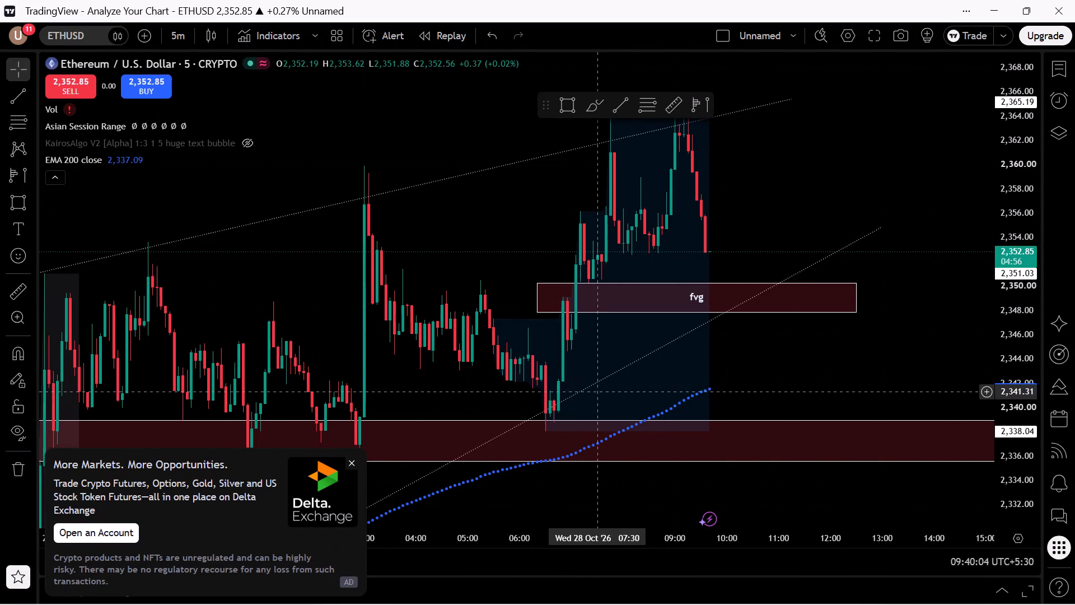
Draw a narrow rectangle zone between about 2,341.3 and 2,342.2, running from 02:55 to about 15:10 on 28 October.
left_click(22, 198)
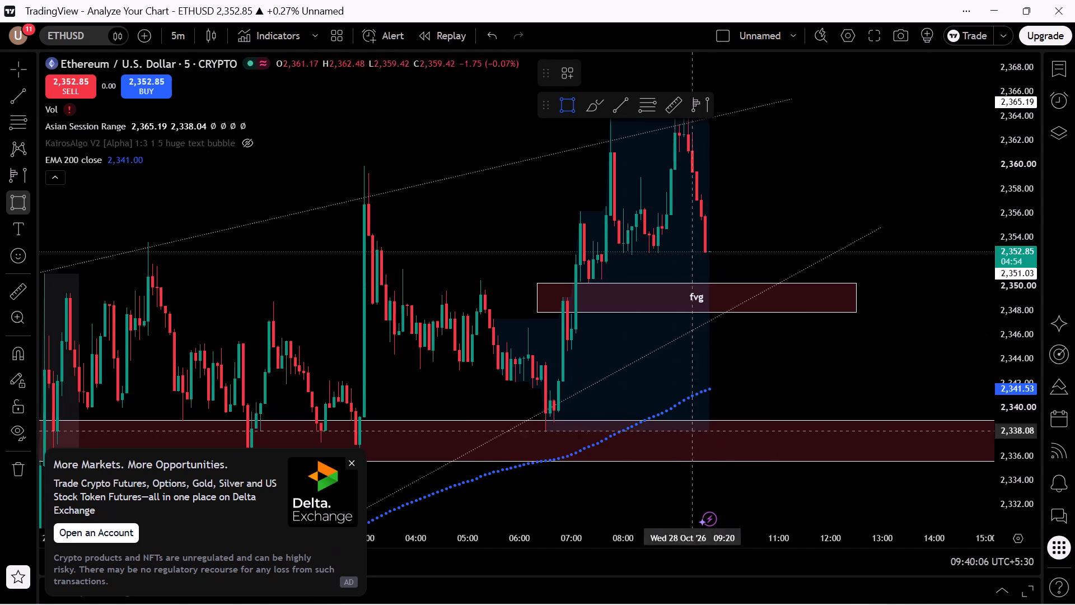
left_click(609, 392)
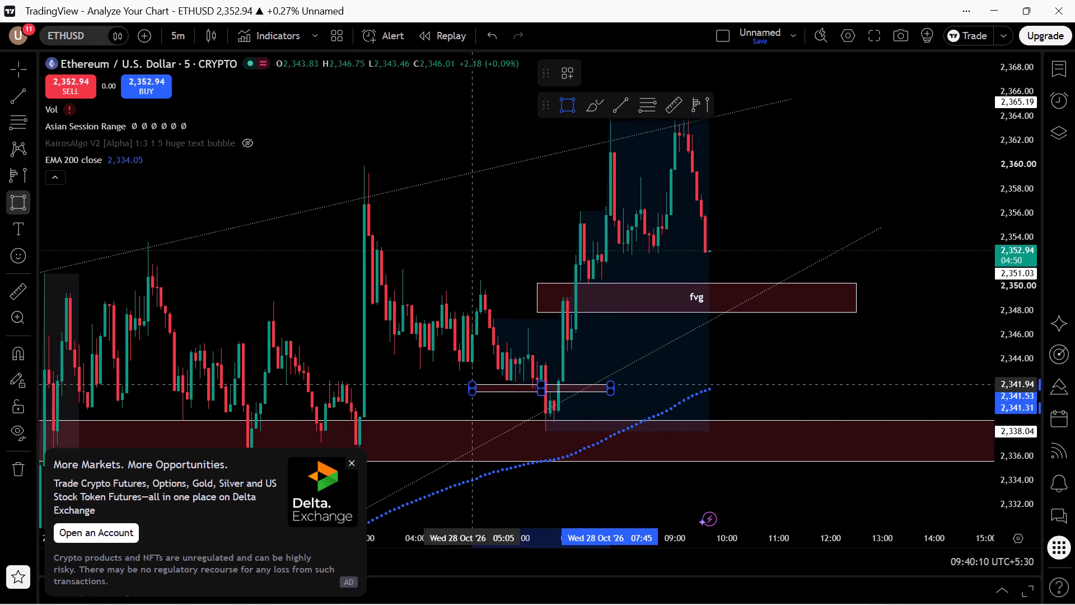
left_click(362, 381)
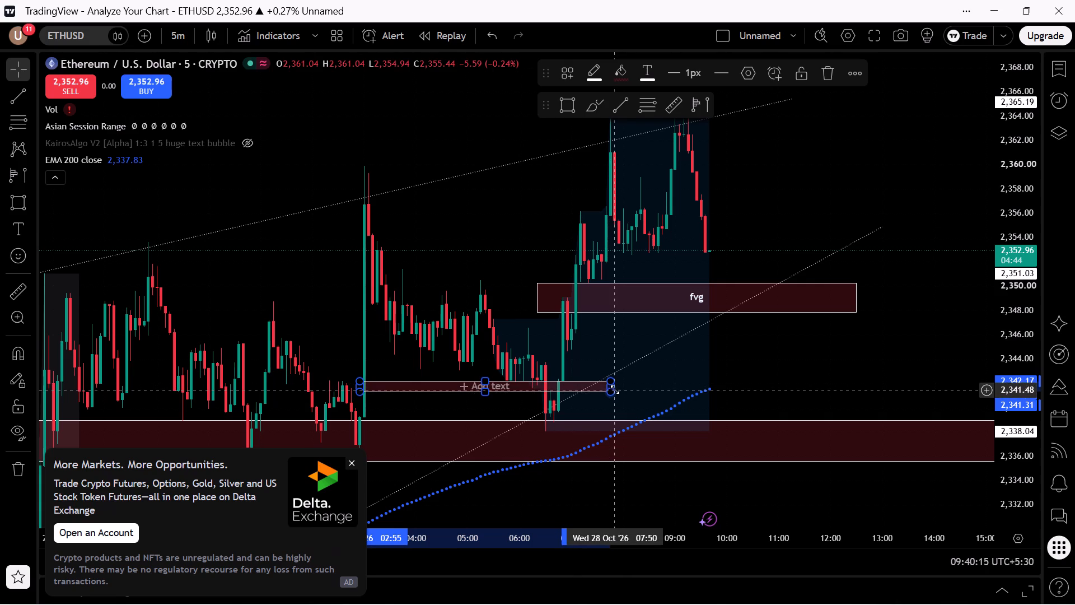
left_click_drag(615, 387, 1074, 404)
left_click(934, 365)
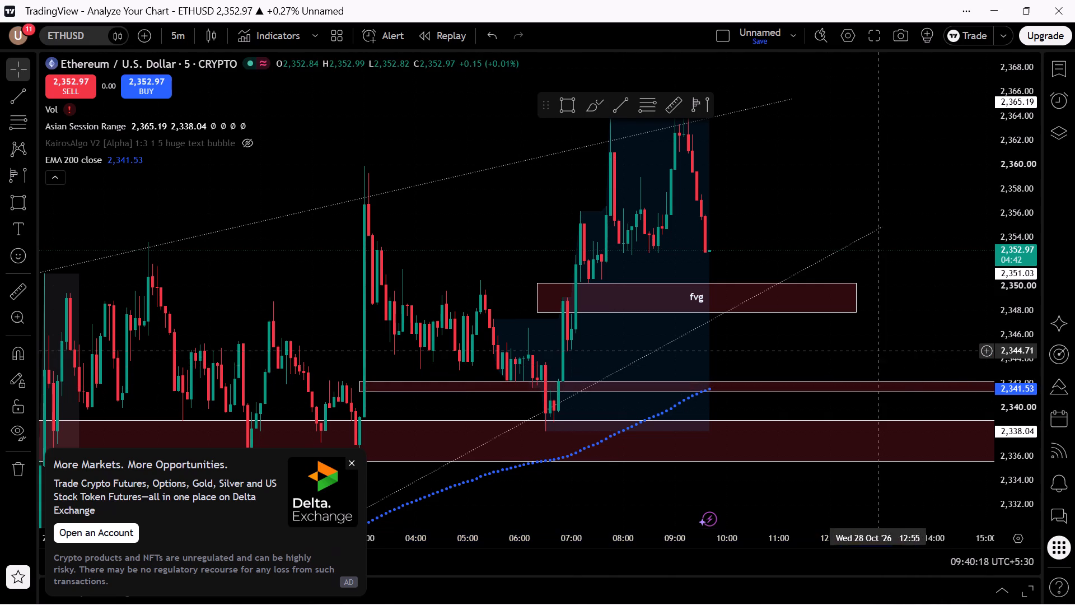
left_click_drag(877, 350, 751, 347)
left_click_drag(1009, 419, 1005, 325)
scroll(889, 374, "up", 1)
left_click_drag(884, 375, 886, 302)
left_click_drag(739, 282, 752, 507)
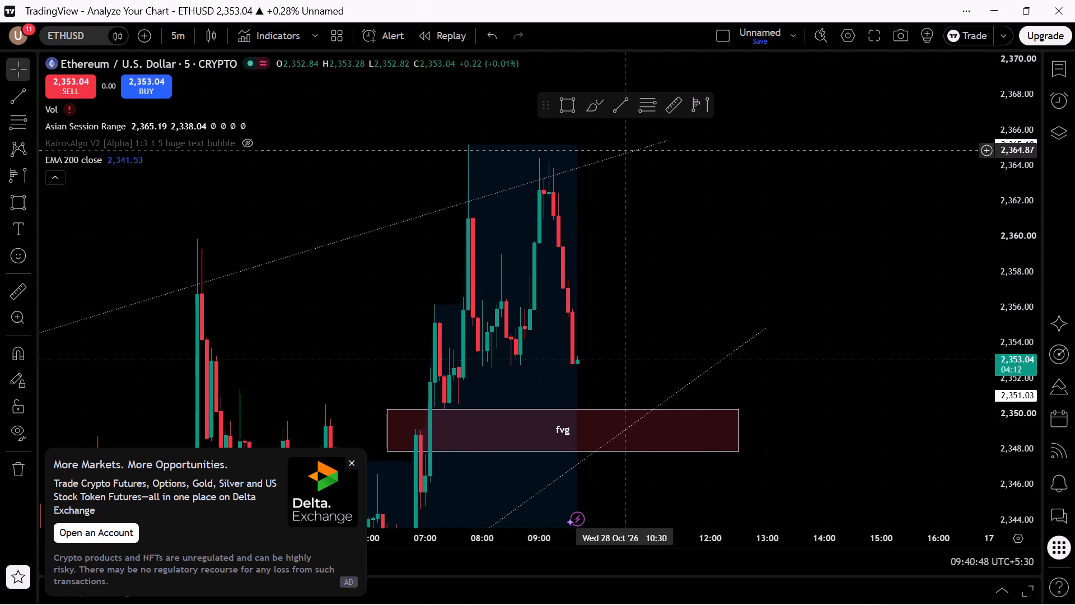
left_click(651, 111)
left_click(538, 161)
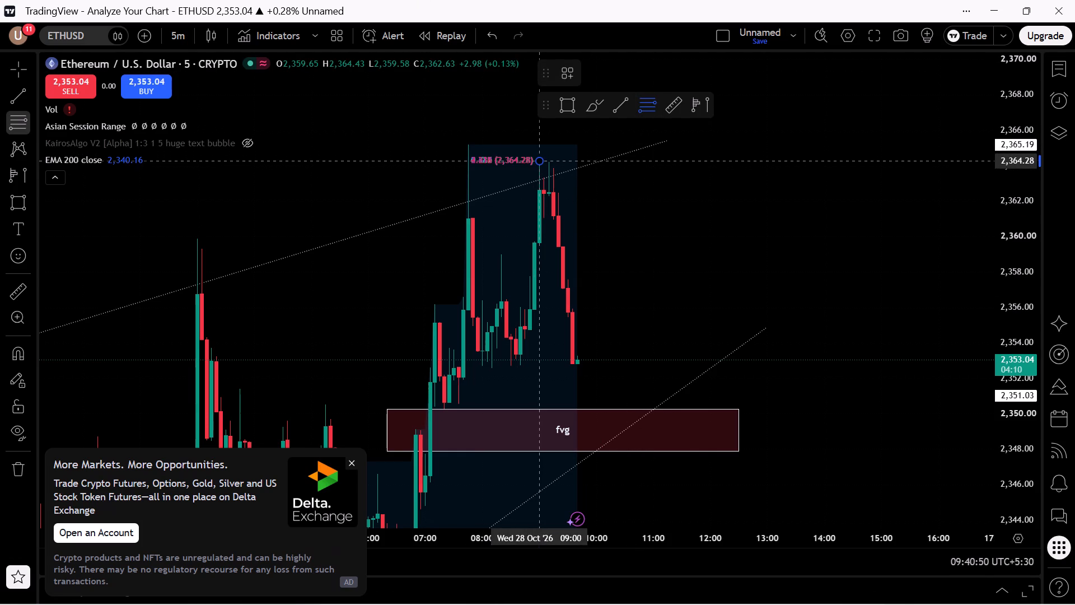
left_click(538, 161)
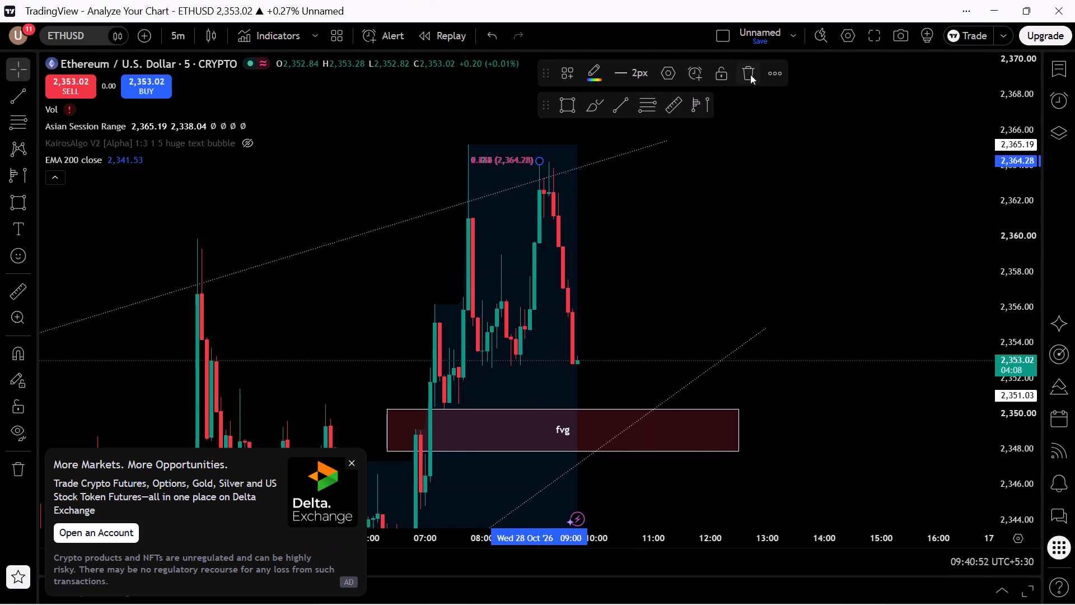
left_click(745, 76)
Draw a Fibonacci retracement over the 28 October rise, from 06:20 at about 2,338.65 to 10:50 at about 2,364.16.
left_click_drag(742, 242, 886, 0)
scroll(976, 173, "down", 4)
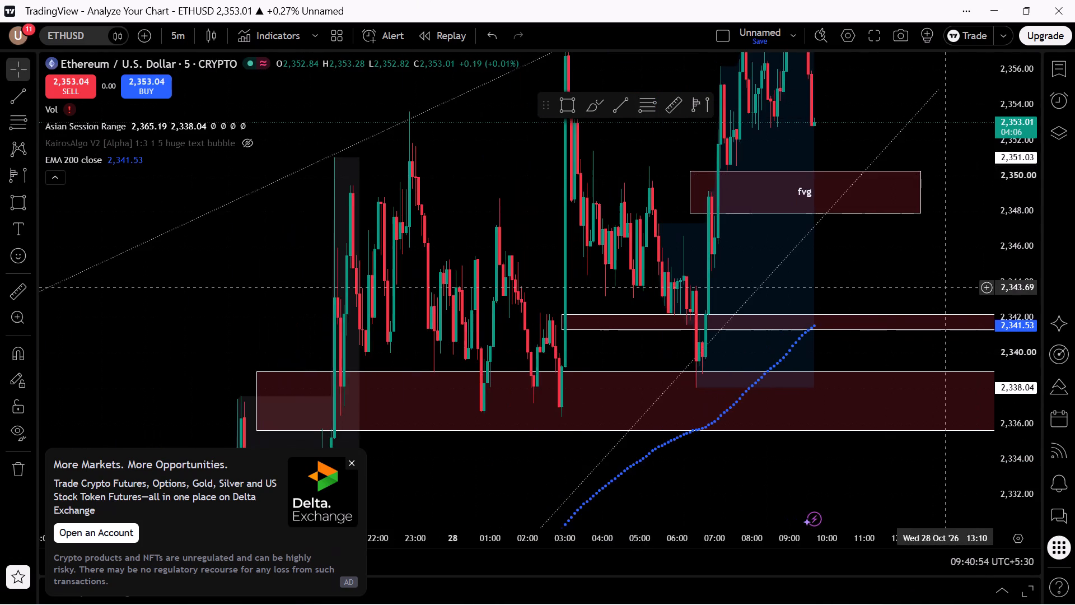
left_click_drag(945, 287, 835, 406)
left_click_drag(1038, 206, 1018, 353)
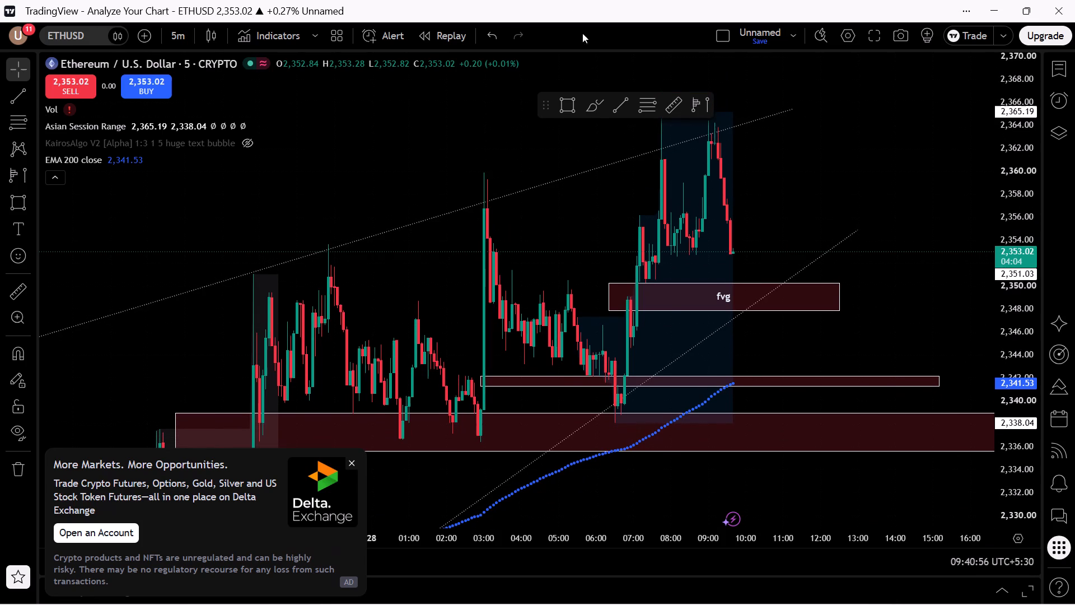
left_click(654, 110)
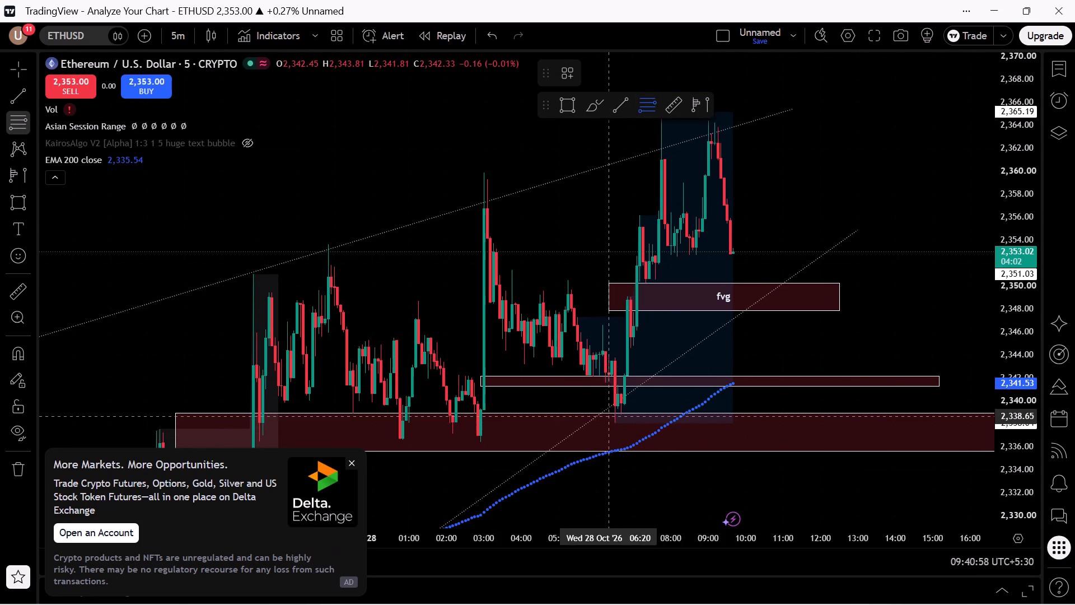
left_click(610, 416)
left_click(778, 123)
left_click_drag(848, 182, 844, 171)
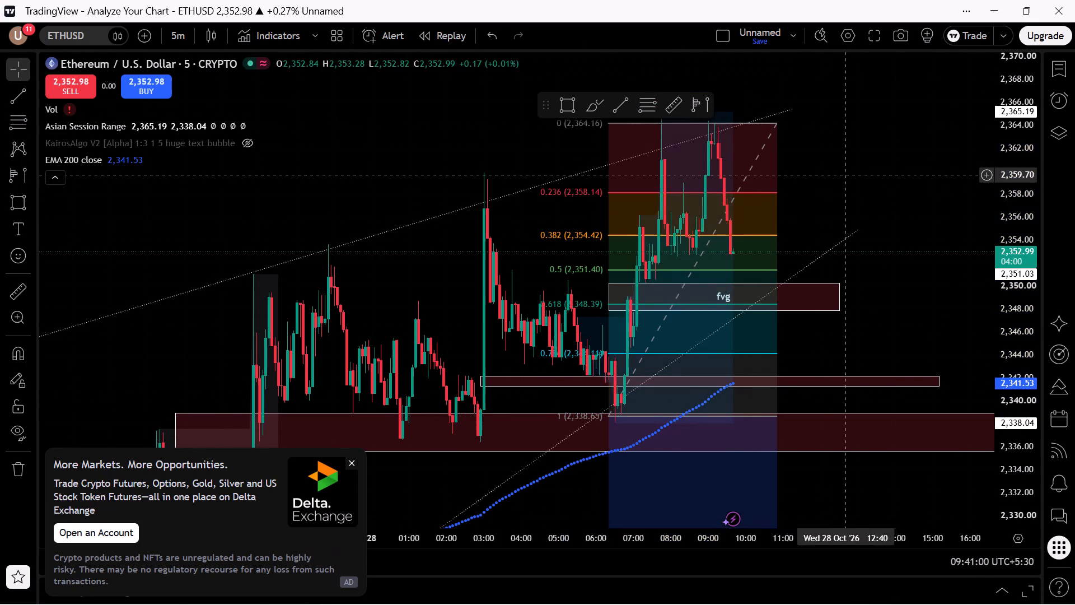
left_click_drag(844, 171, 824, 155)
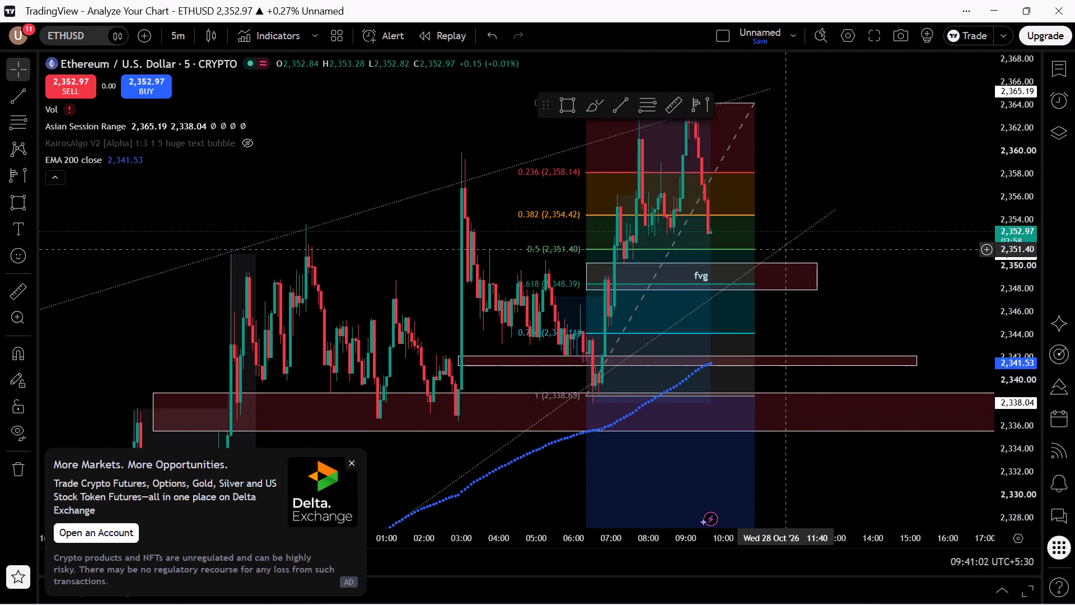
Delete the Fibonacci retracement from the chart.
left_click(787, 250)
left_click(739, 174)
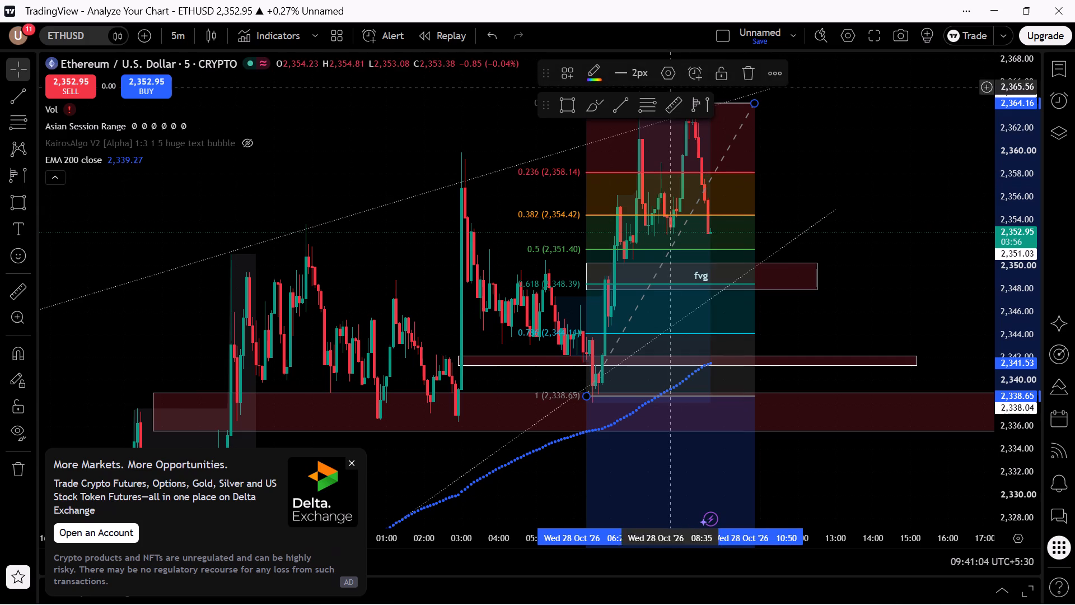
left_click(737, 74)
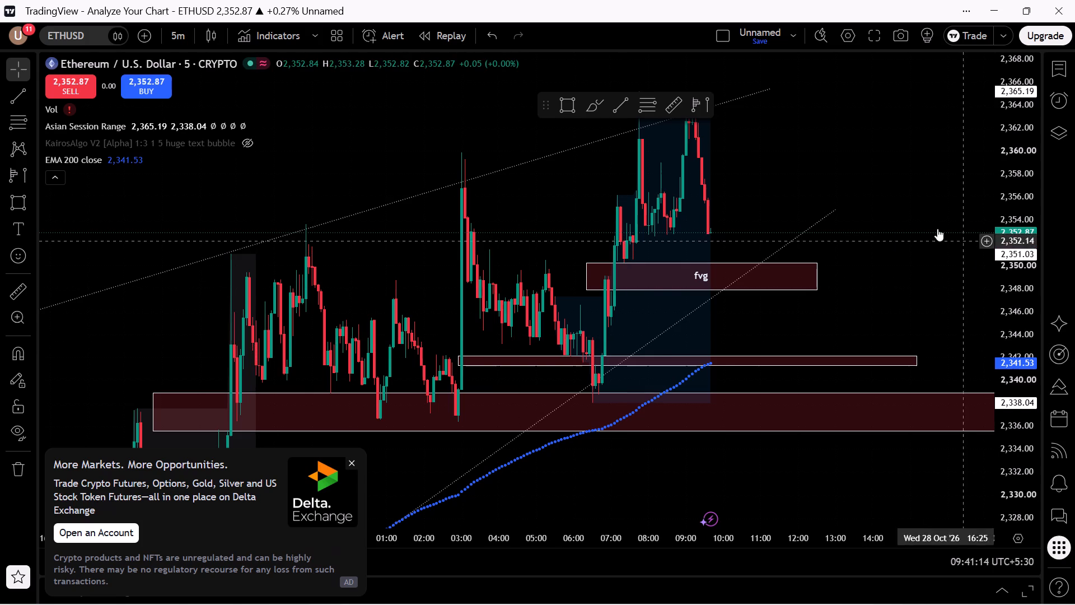
Examine the latest 5-minute decline relative to the fvg zone, the two lower red zones and both trendlines.
left_click_drag(886, 238, 791, 345)
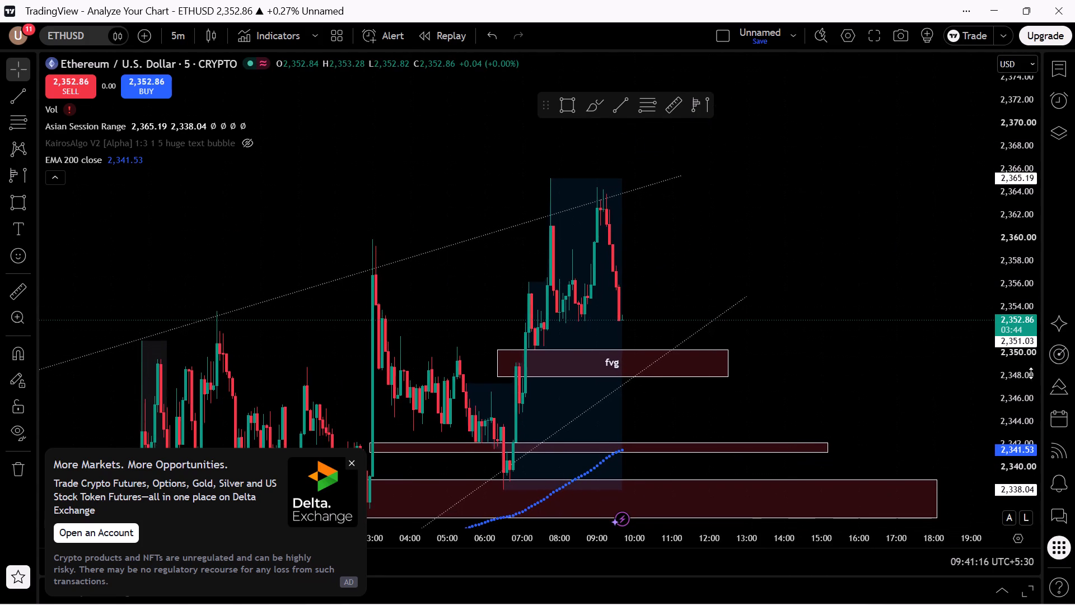
left_click_drag(1021, 374, 980, 270)
left_click(612, 332)
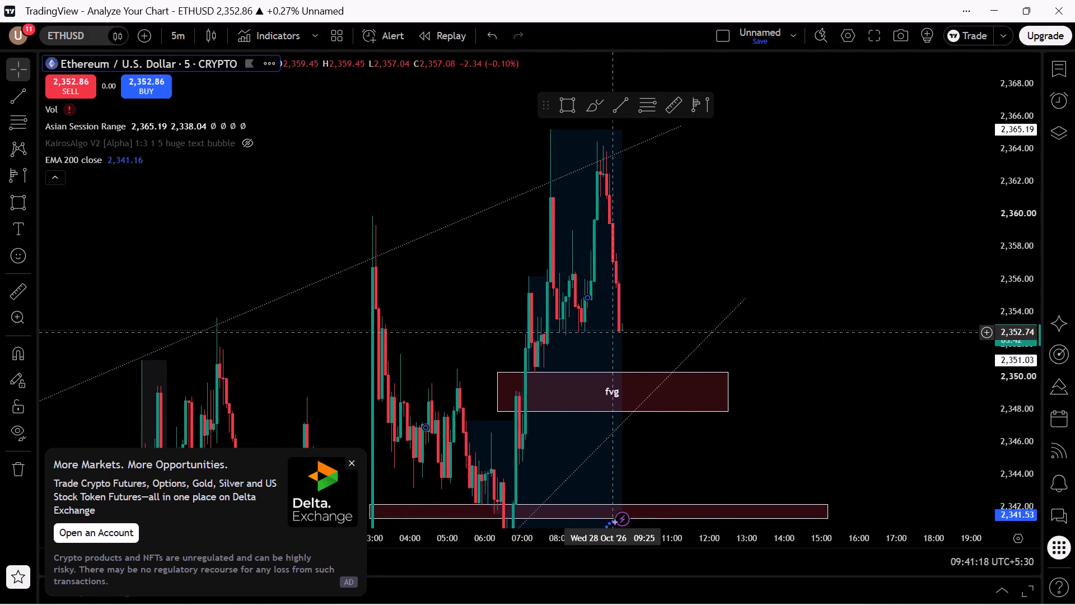
left_click_drag(1017, 393, 1012, 365)
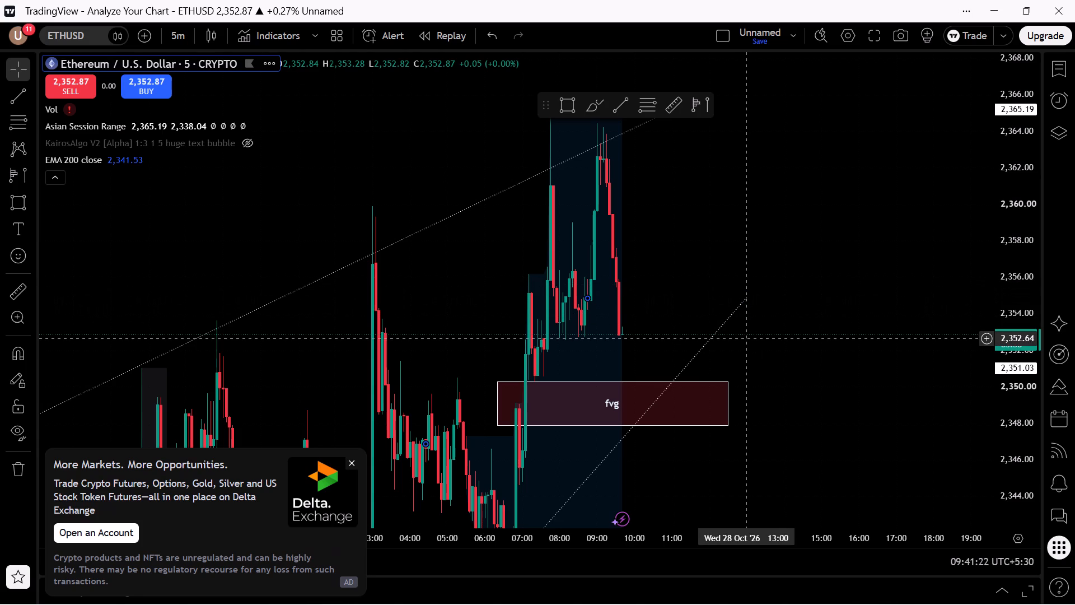
left_click_drag(770, 426, 778, 365)
left_click_drag(1015, 338, 990, 445)
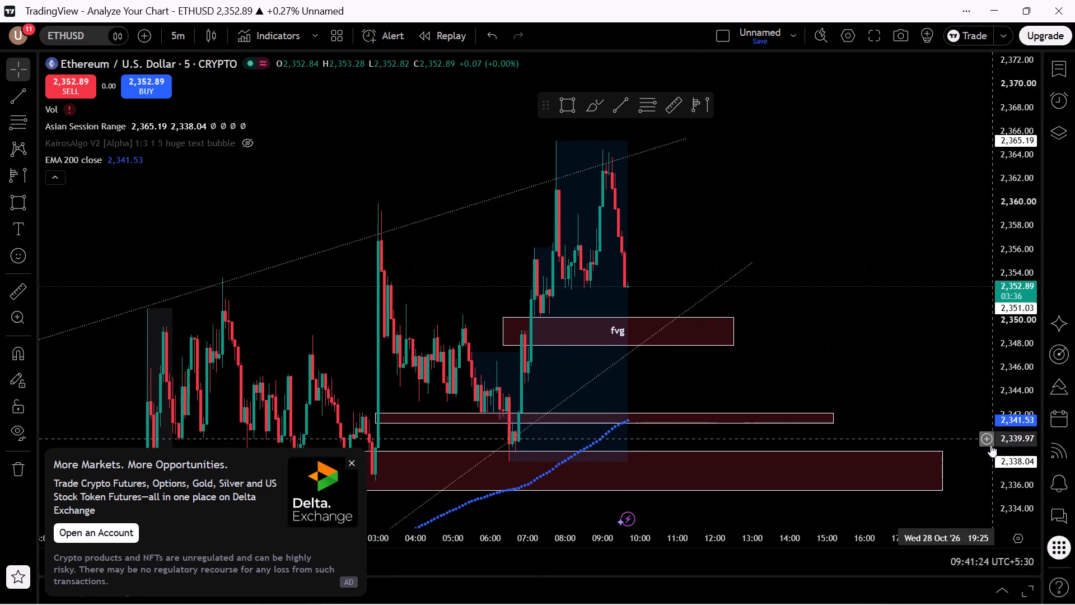
left_click_drag(990, 445, 987, 445)
scroll(851, 356, "down", 4)
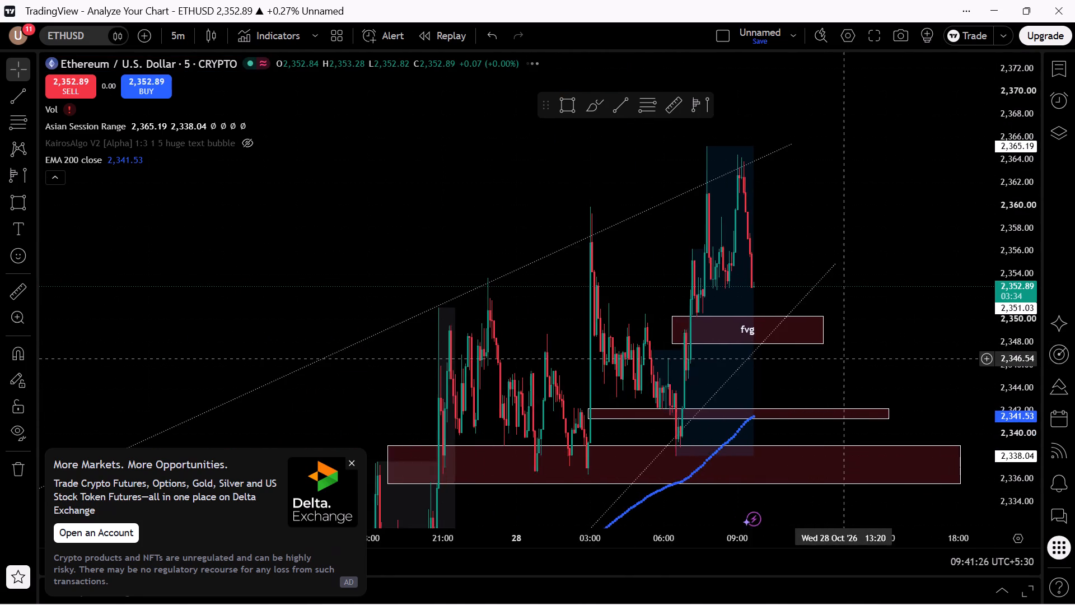
scroll(844, 359, "down", 1)
scroll(844, 359, "up", 7)
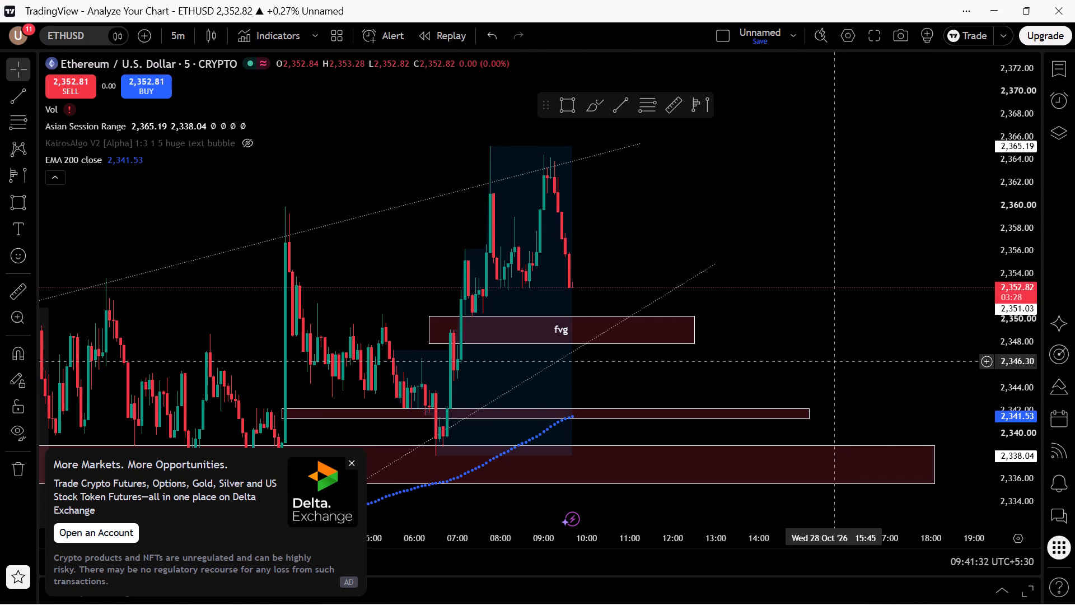
left_click(766, 291)
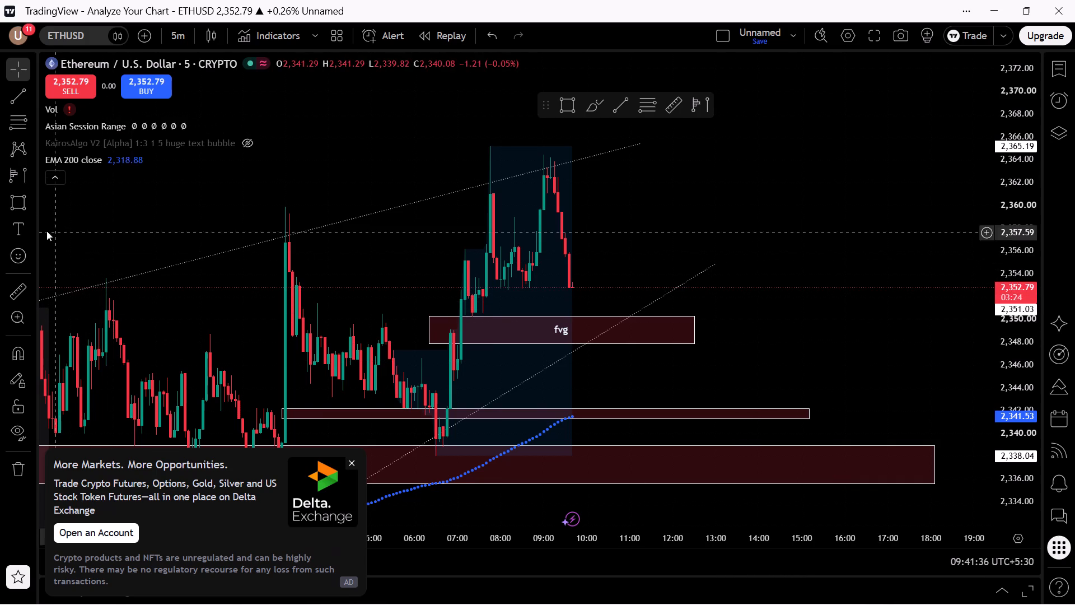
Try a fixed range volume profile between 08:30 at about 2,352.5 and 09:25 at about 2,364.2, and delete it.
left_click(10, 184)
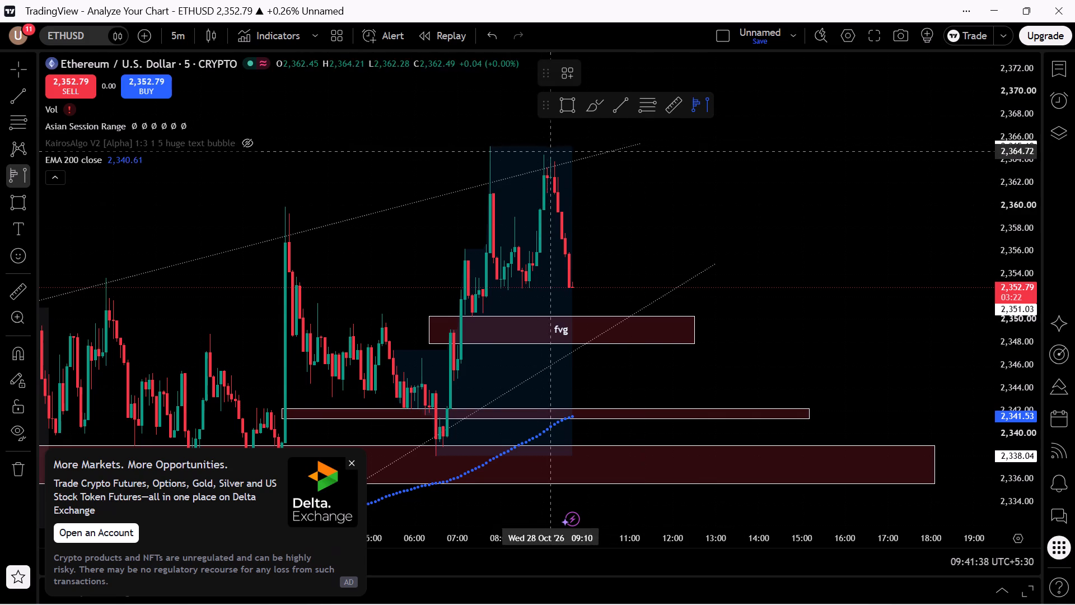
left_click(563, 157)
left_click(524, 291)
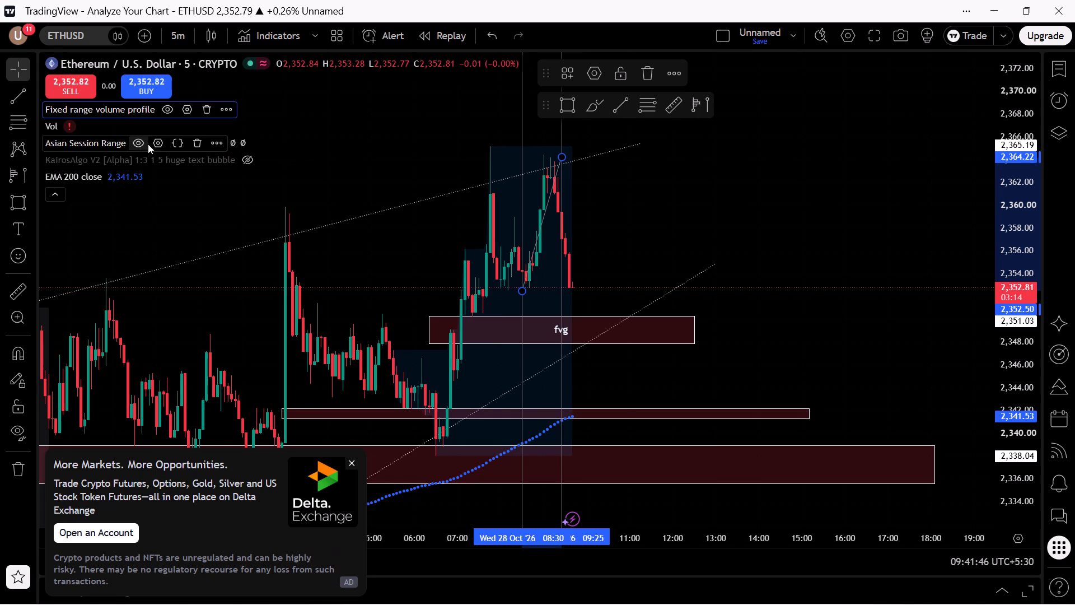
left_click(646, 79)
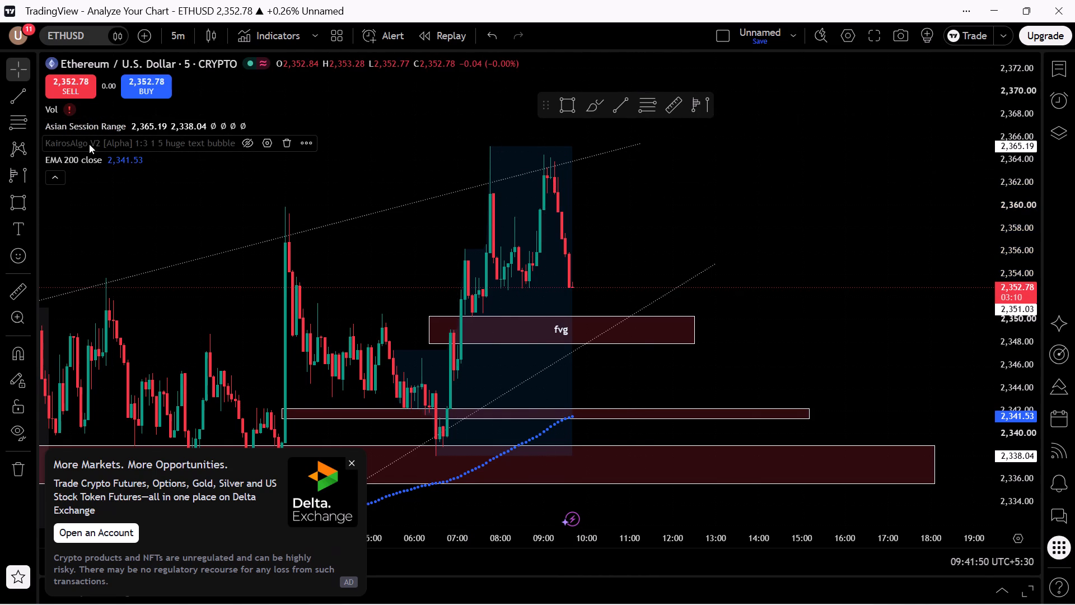
Hide the EMA 200 indicator on the chart.
left_click(88, 161)
left_click(107, 161)
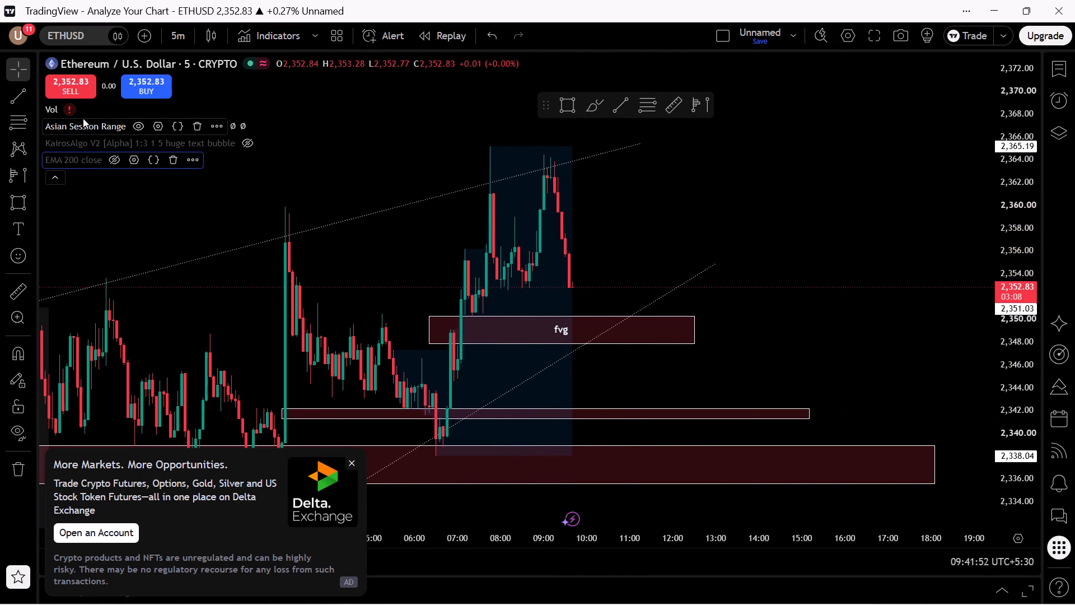
Read the error notice attached to the Volume indicator.
left_click(69, 106)
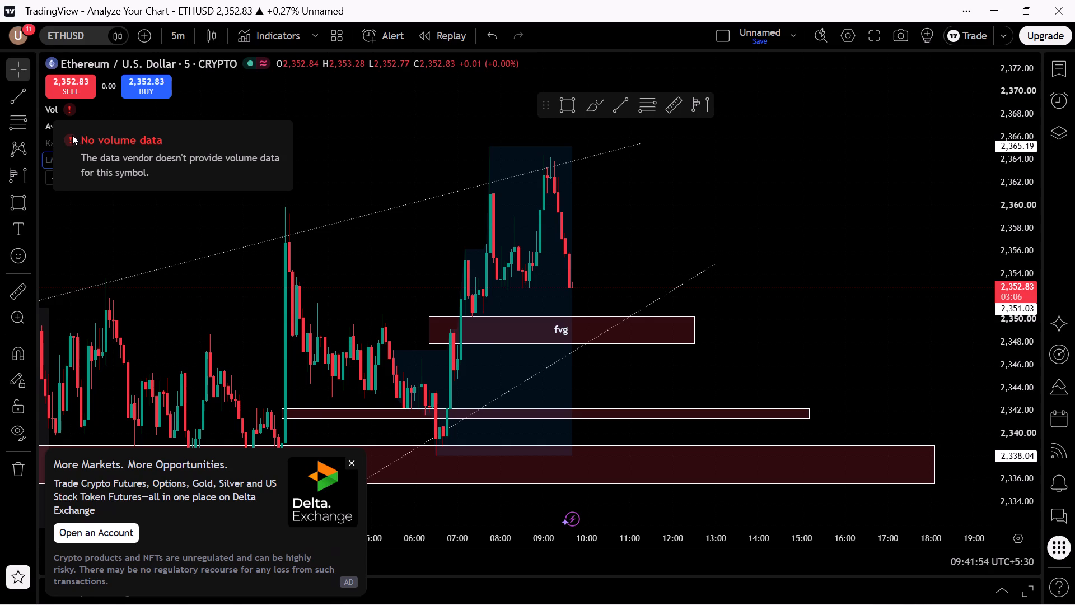
left_click(71, 134)
left_click(64, 136)
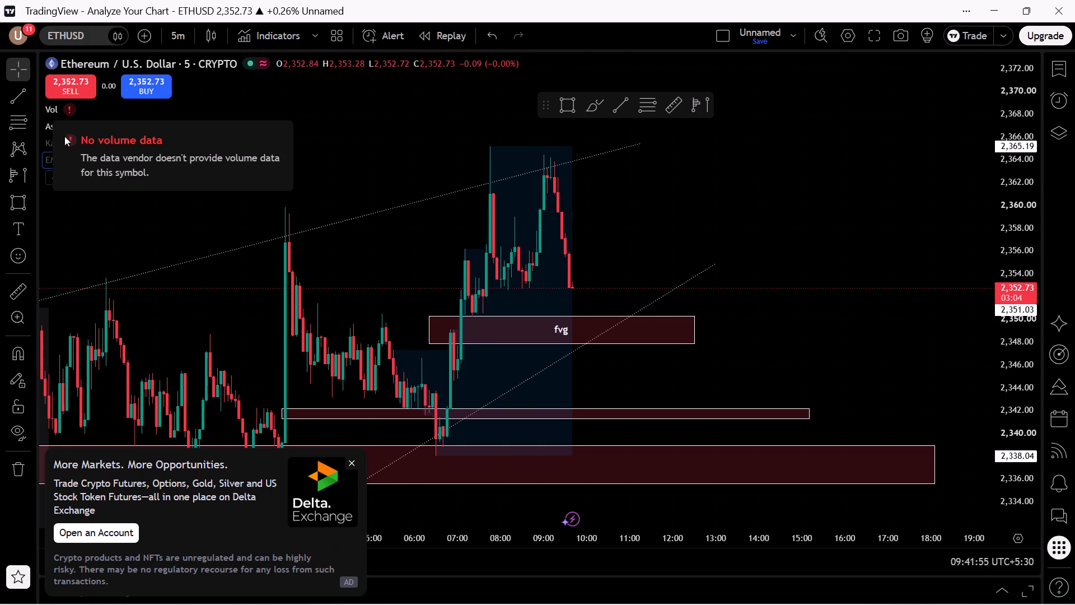
left_click(165, 230)
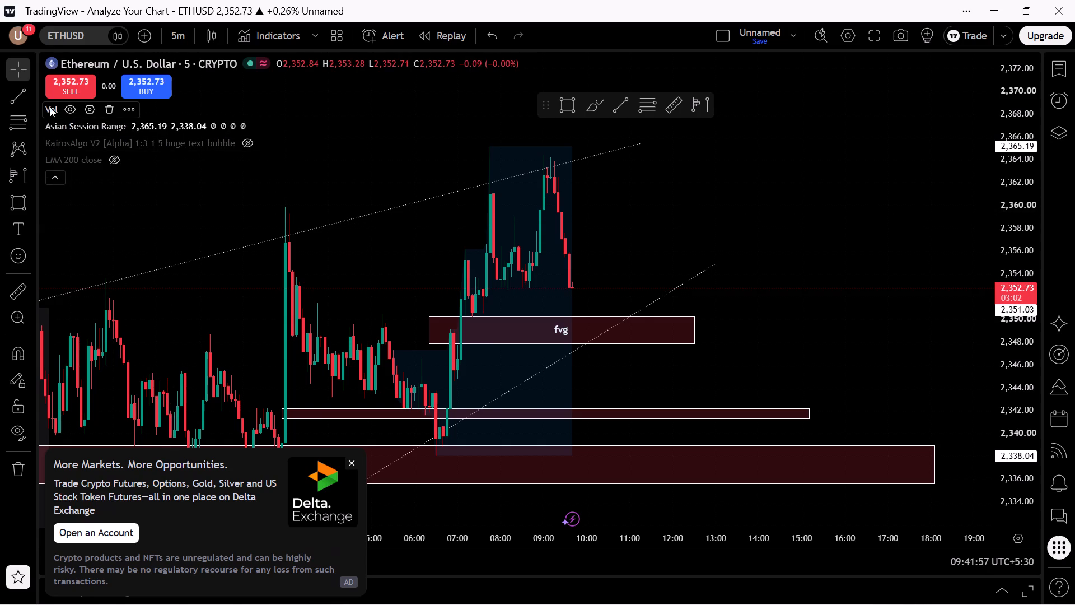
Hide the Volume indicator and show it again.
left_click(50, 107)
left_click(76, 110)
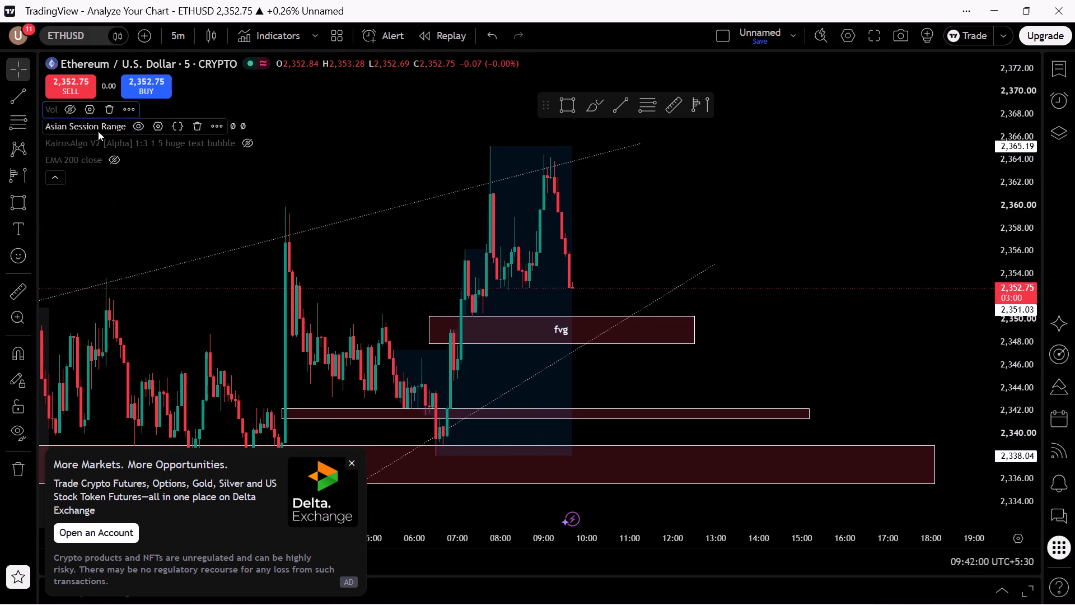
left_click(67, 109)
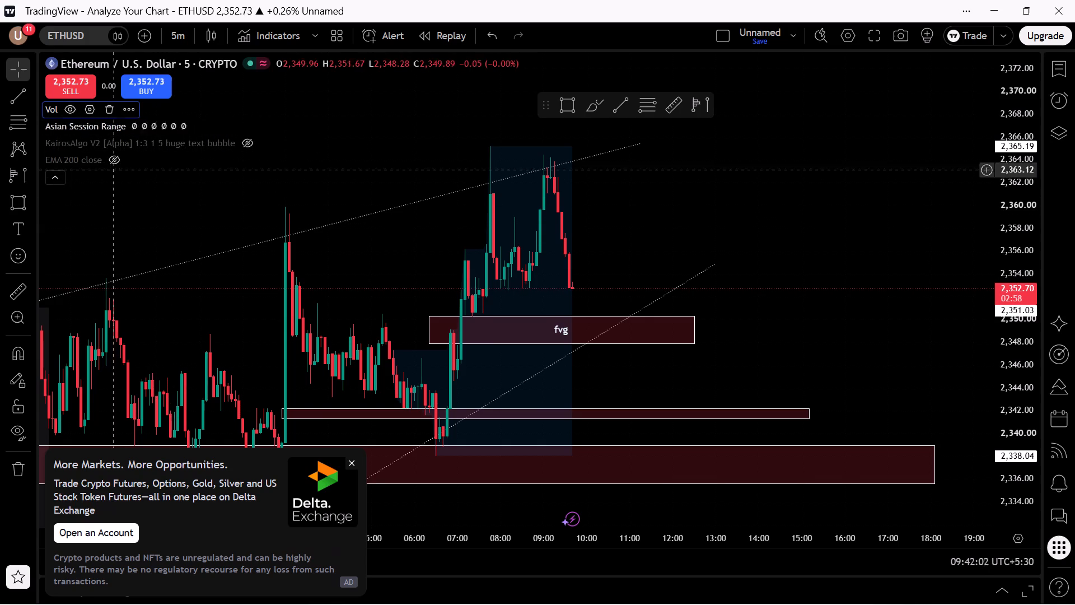
Remove the Volume indicator from the chart.
left_click_drag(115, 170, 116, 176)
left_click(72, 106)
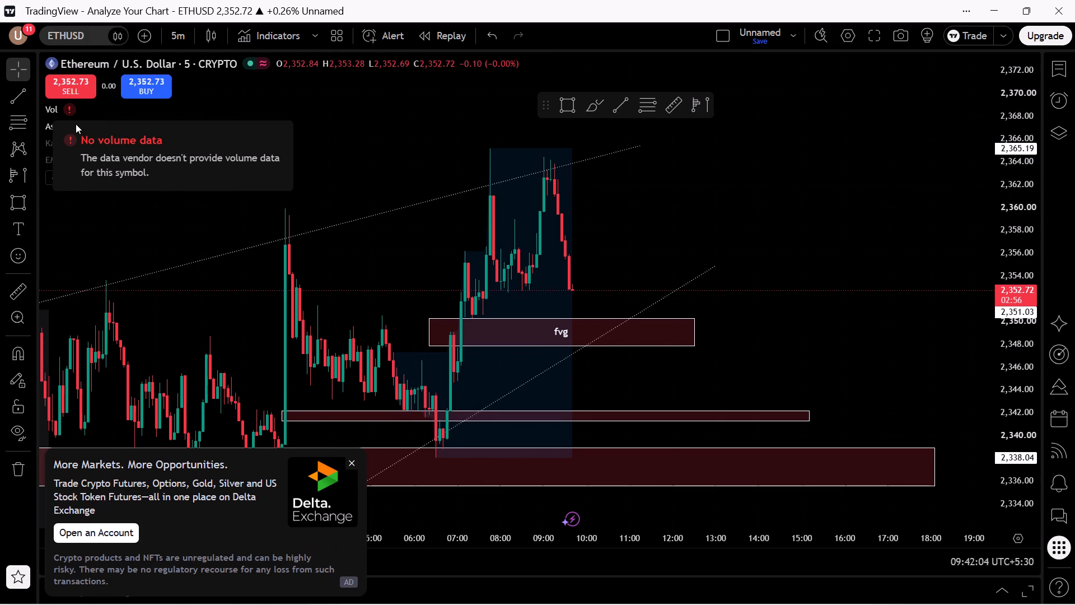
left_click(54, 115)
left_click(106, 114)
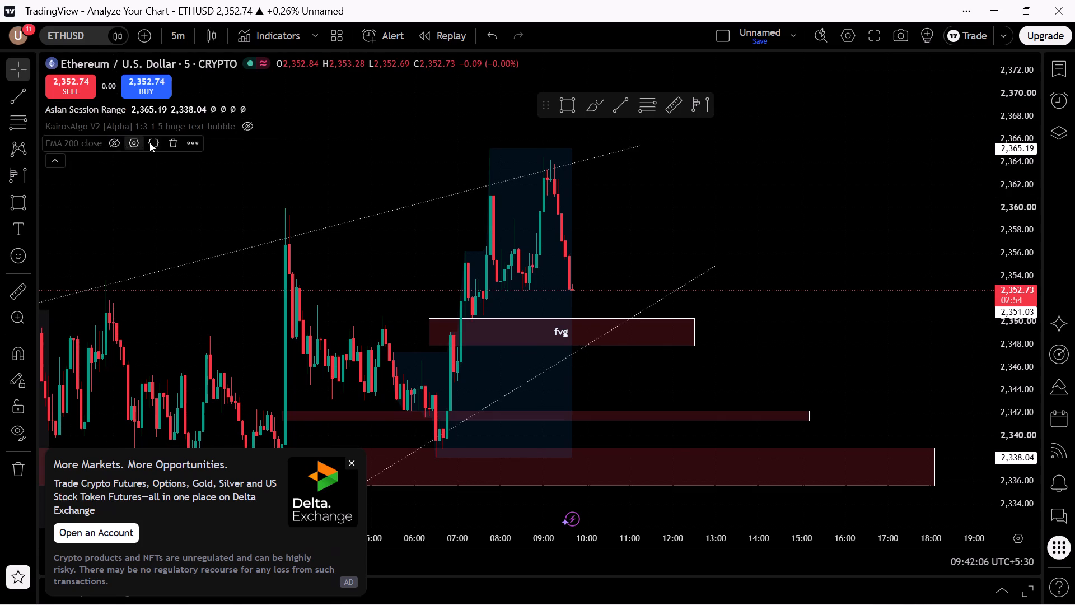
Place a fixed range volume profile from about 06:25 at about 2,339.0 to 08:15 at about 2,365.1 on 28 October.
left_click(691, 109)
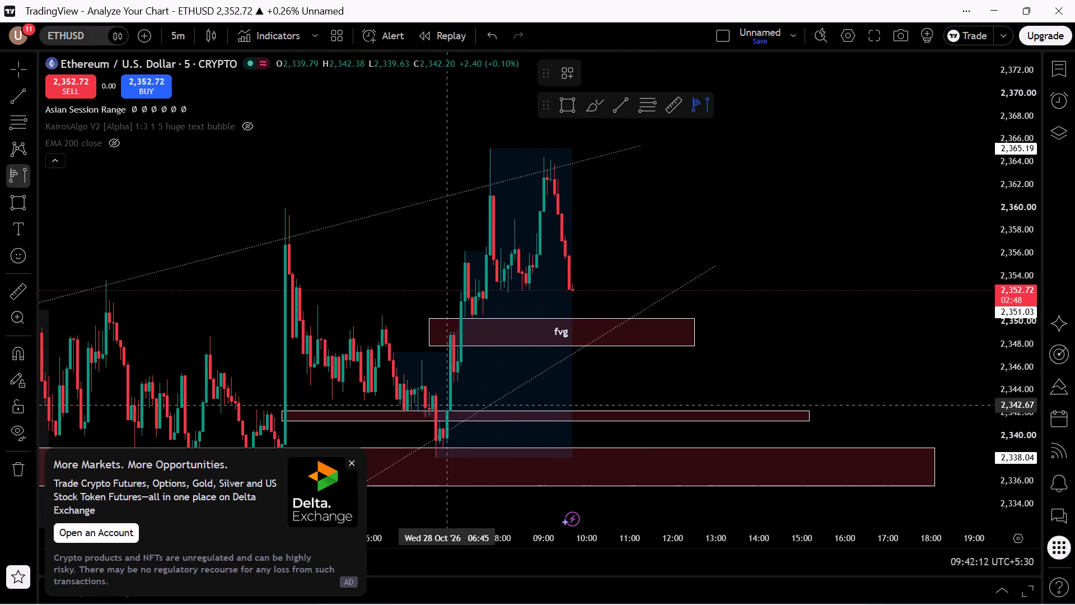
left_click(432, 447)
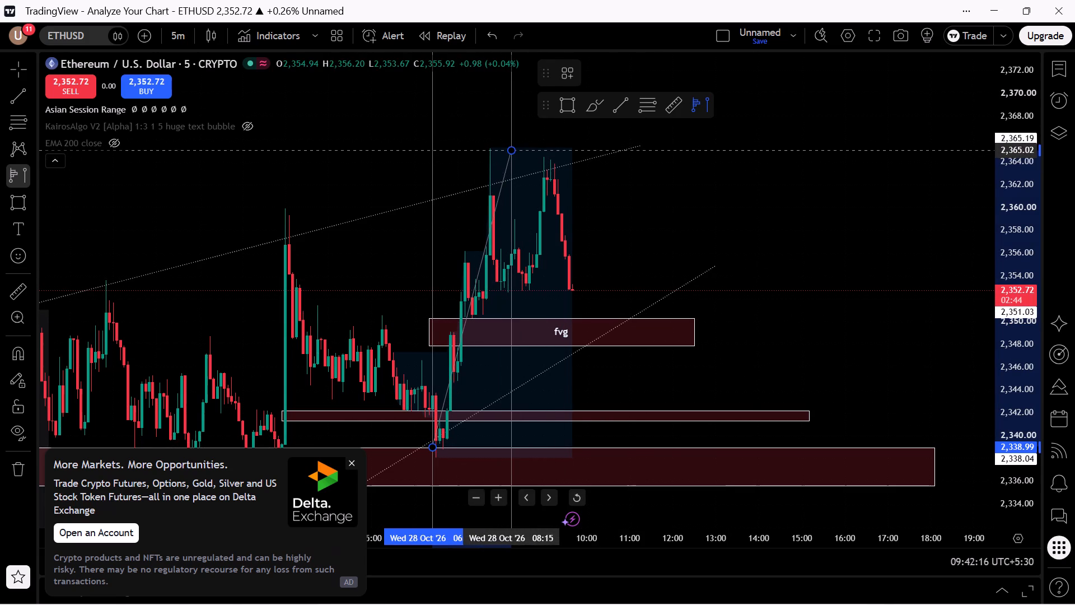
left_click(511, 148)
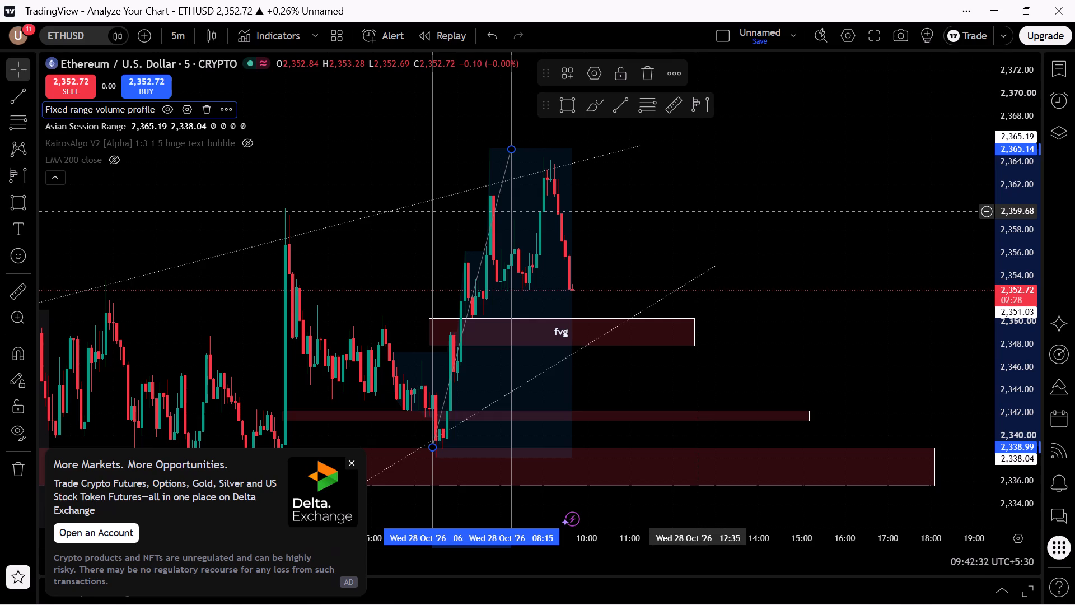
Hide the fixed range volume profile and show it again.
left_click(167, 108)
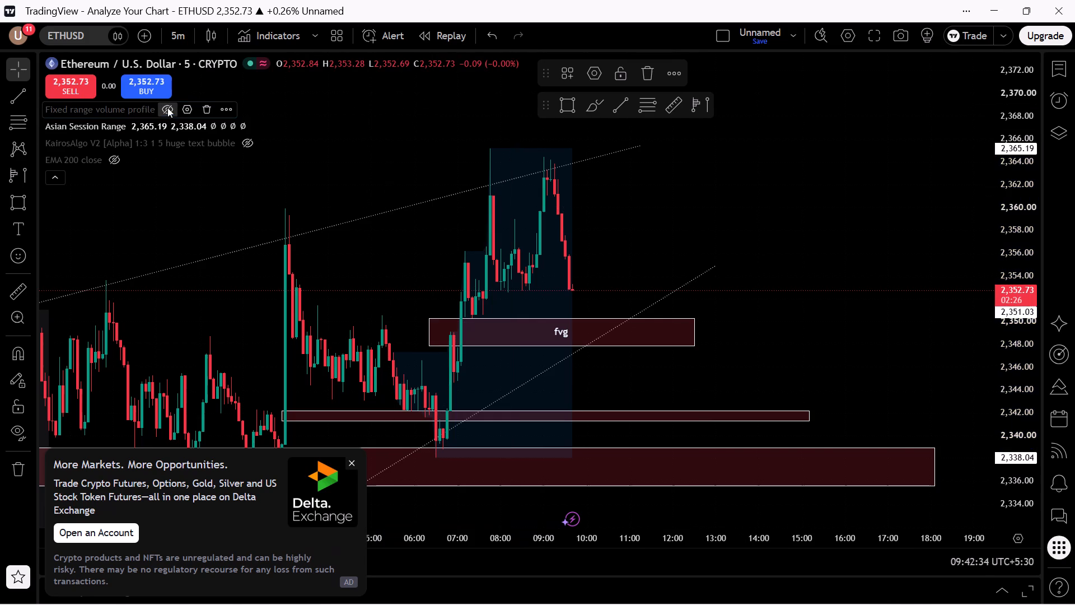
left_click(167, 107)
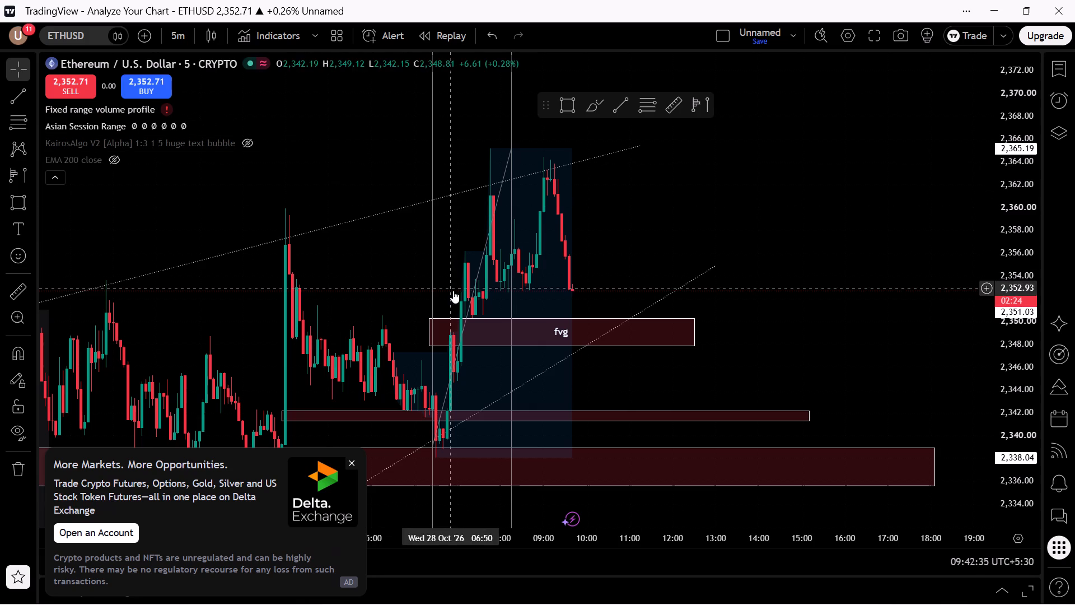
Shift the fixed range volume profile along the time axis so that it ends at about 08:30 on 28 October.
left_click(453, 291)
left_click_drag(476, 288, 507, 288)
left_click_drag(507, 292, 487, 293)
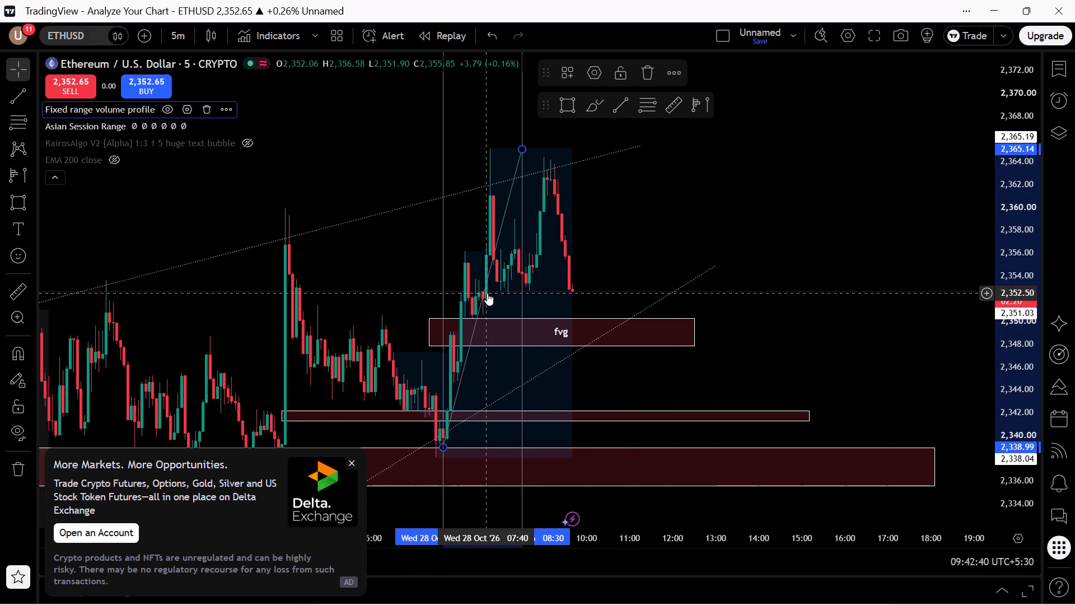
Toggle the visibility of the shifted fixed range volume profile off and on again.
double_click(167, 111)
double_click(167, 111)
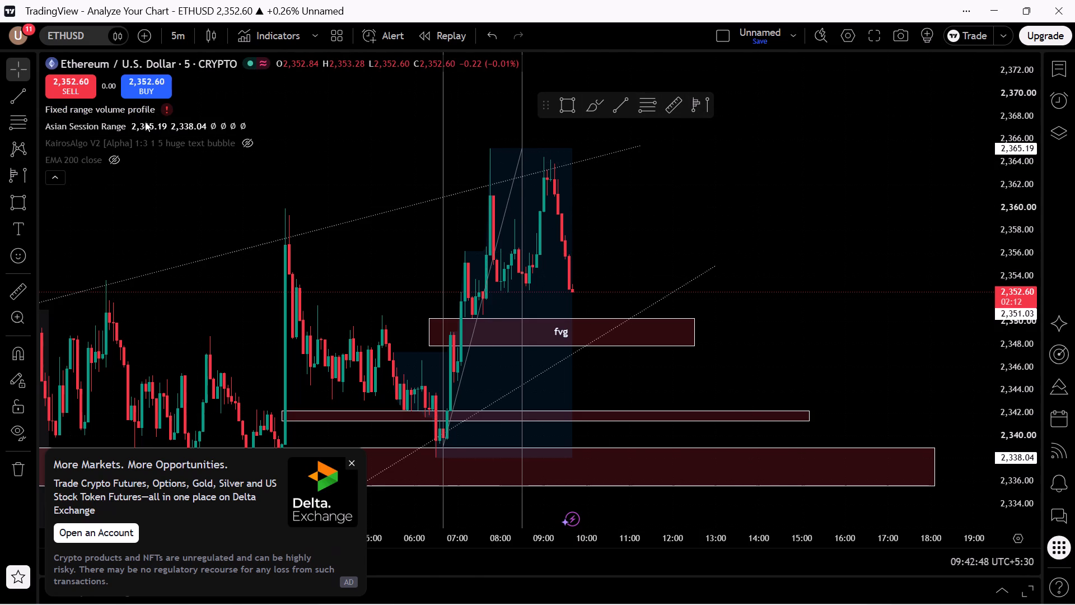
Hide the Asian Session Range indicator and remove the fixed range volume profile from the chart.
left_click(106, 110)
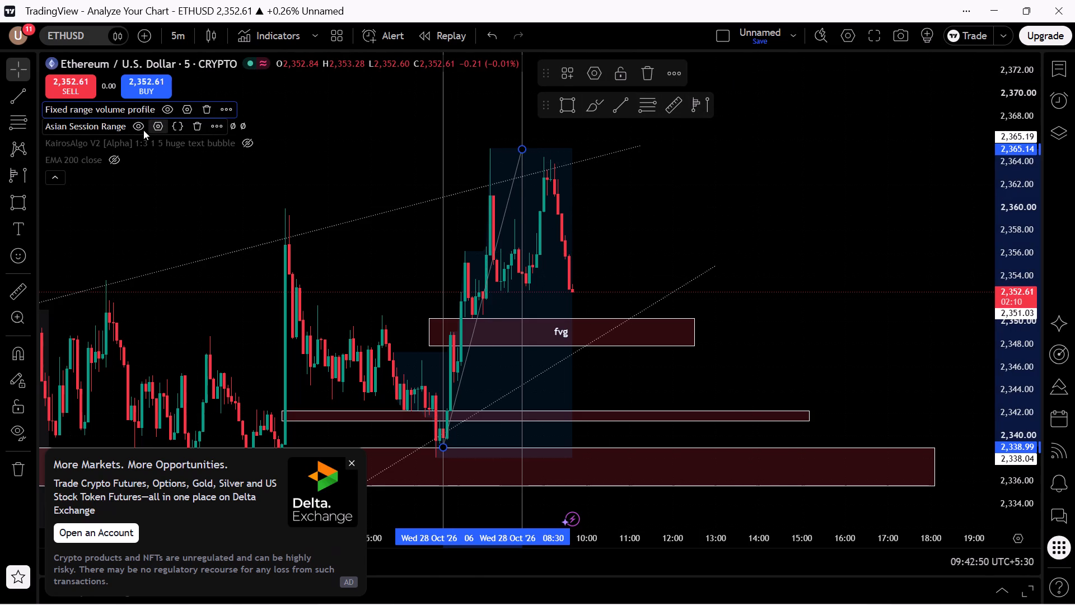
left_click(138, 130)
left_click(208, 112)
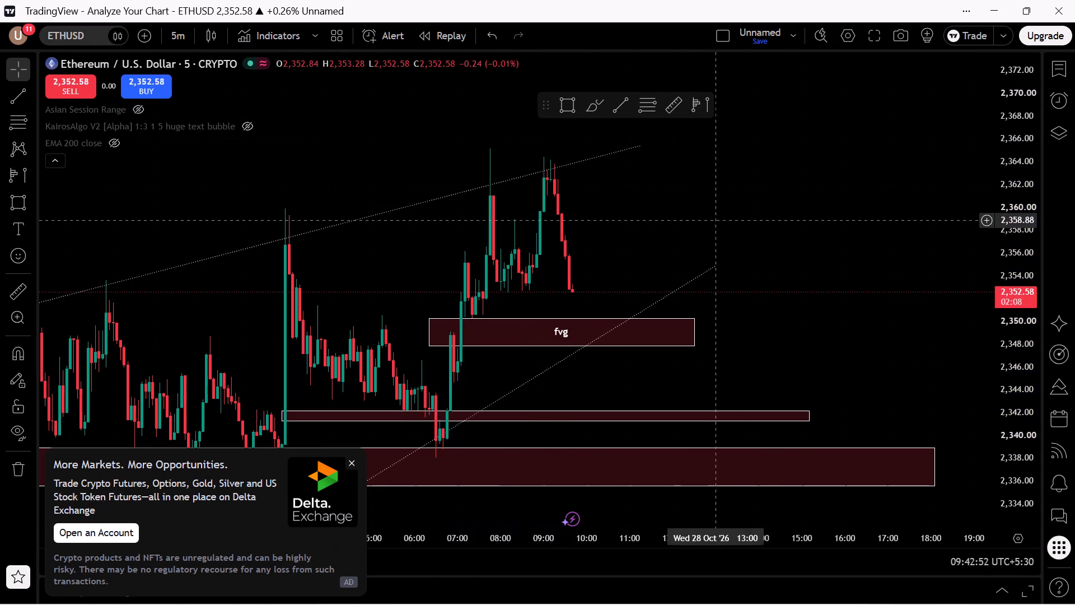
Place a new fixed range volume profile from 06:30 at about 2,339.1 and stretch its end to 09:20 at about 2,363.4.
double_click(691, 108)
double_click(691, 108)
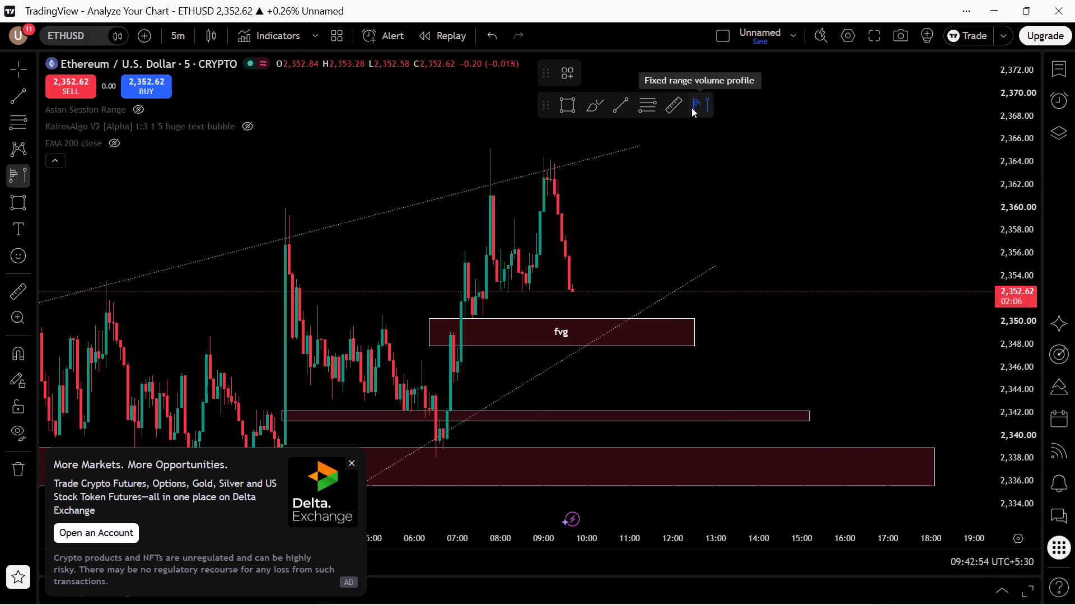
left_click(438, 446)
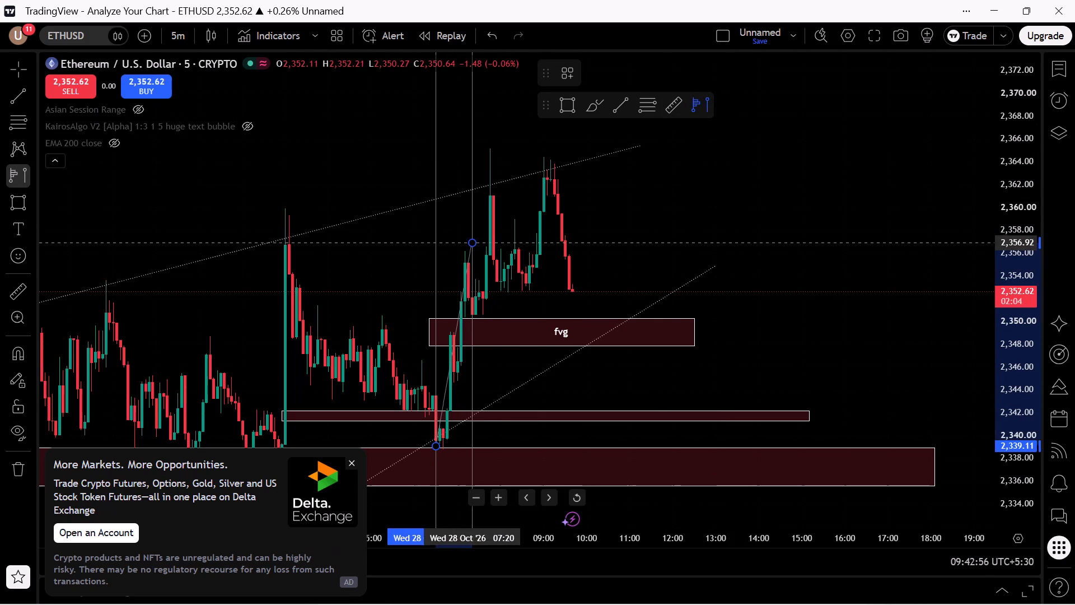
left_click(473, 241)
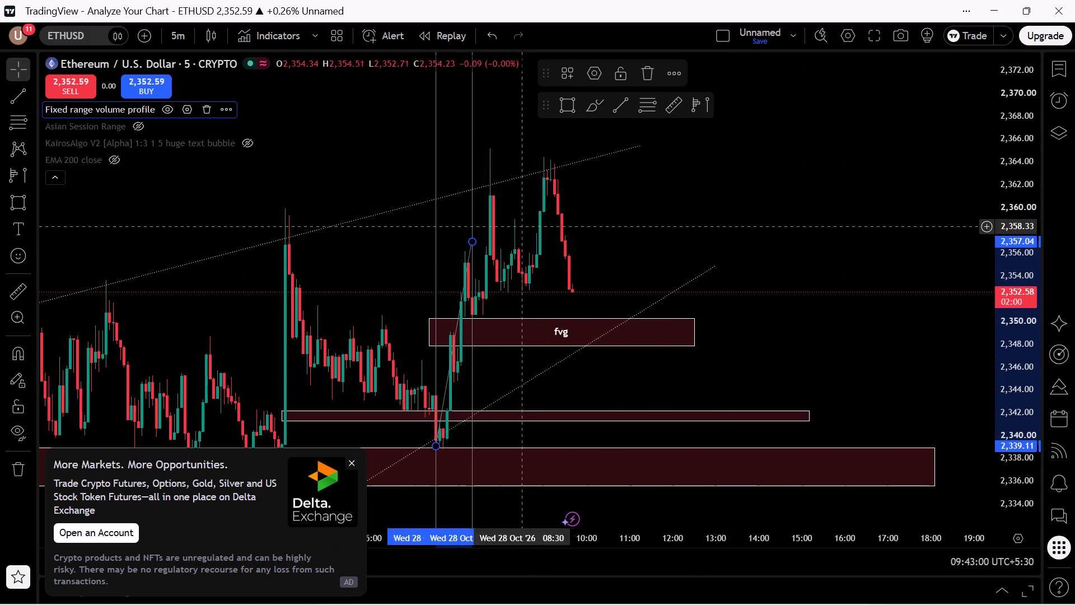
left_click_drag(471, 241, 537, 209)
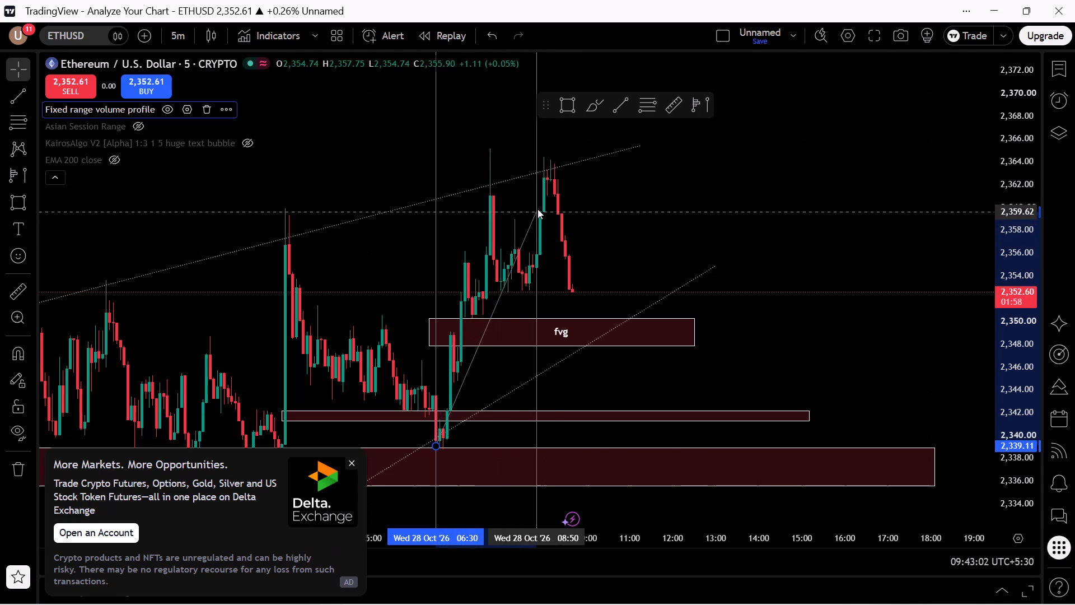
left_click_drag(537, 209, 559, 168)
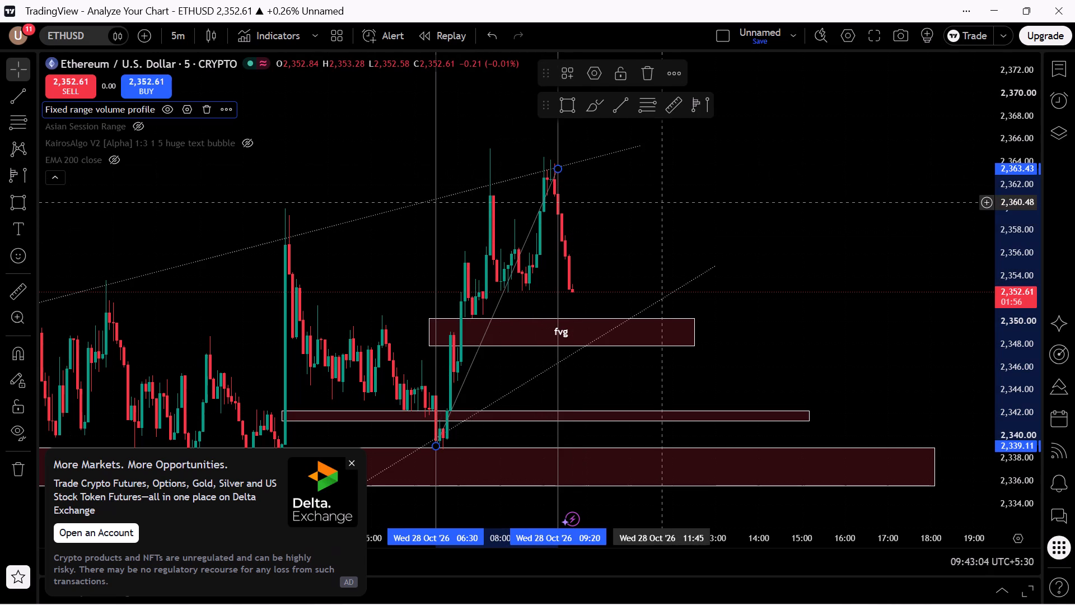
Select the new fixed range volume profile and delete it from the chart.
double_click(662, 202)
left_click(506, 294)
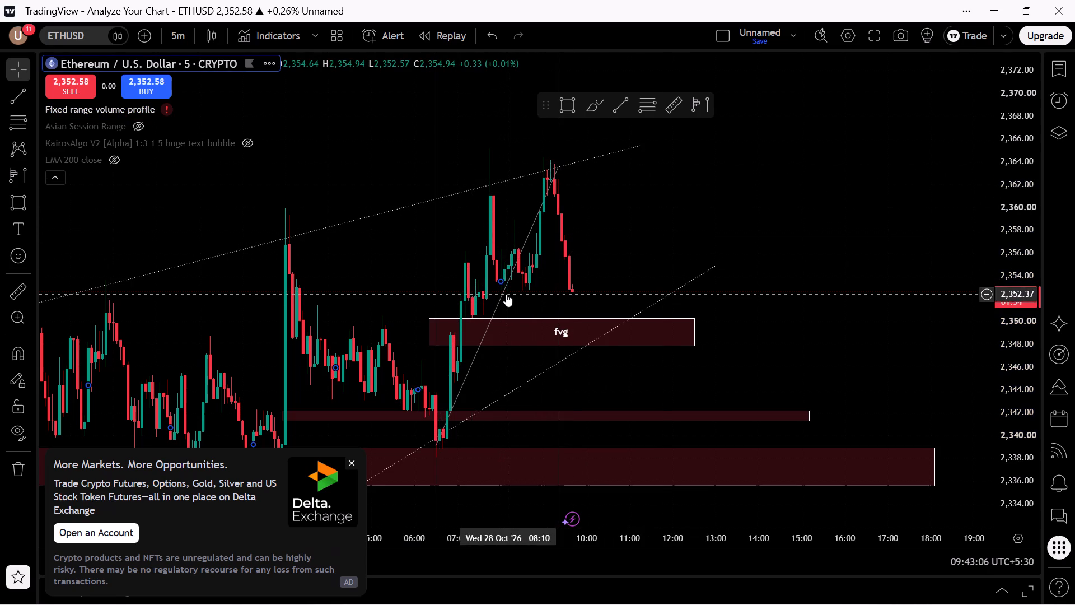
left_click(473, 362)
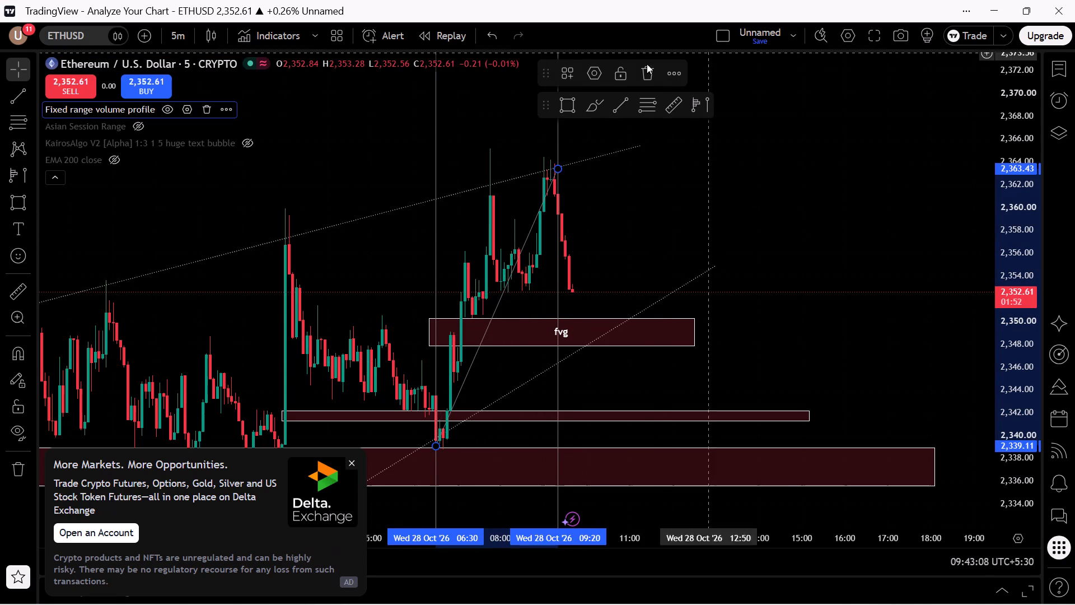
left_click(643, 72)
Examine the recent price action relative to the fvg zone, the lower price zones and the two trendlines.
scroll(665, 262, "up", 2)
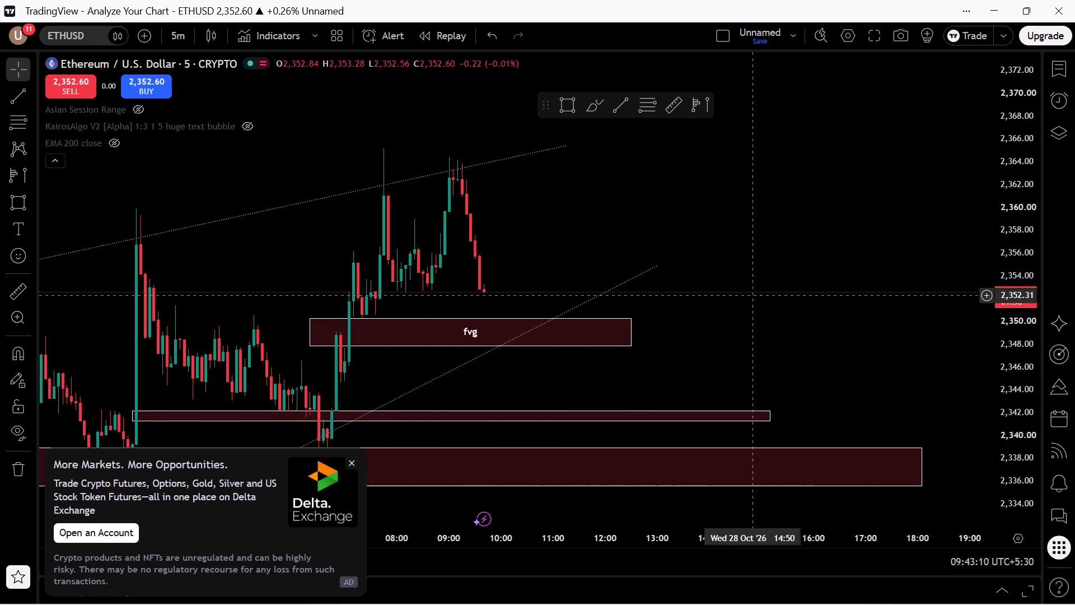
left_click_drag(769, 319, 833, 184)
scroll(833, 184, "down", 4)
left_click_drag(686, 455, 654, 555)
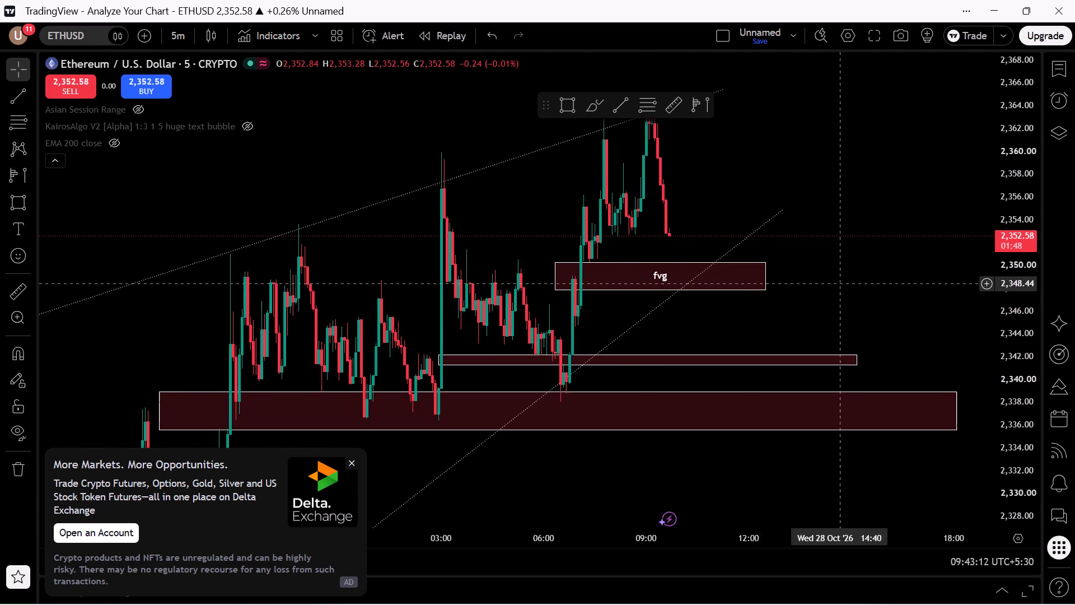
scroll(839, 283, "up", 4)
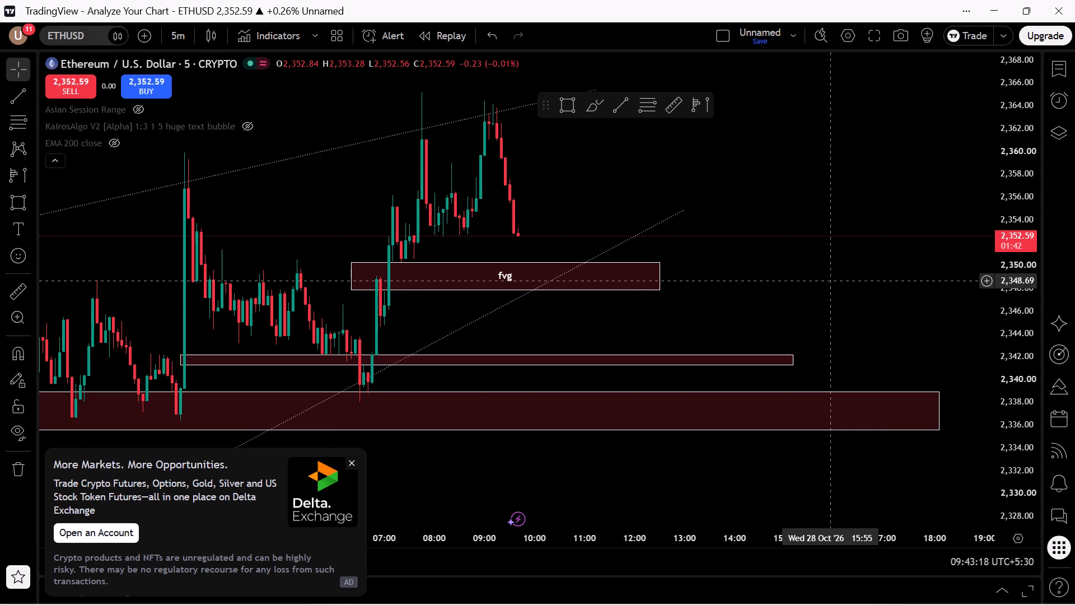
left_click_drag(1074, 604, 1073, 87)
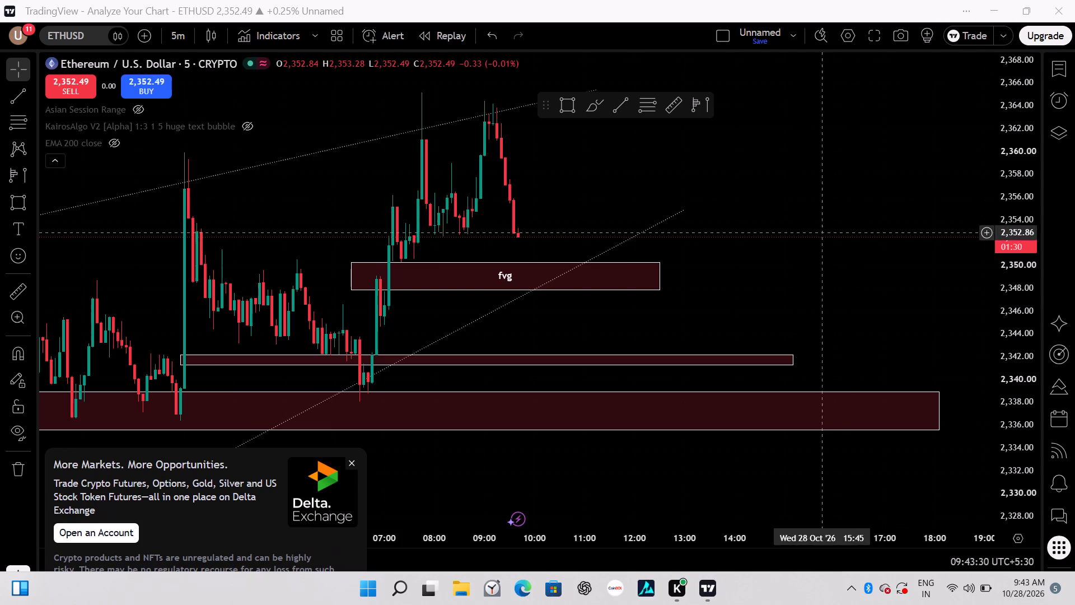
left_click(803, 290)
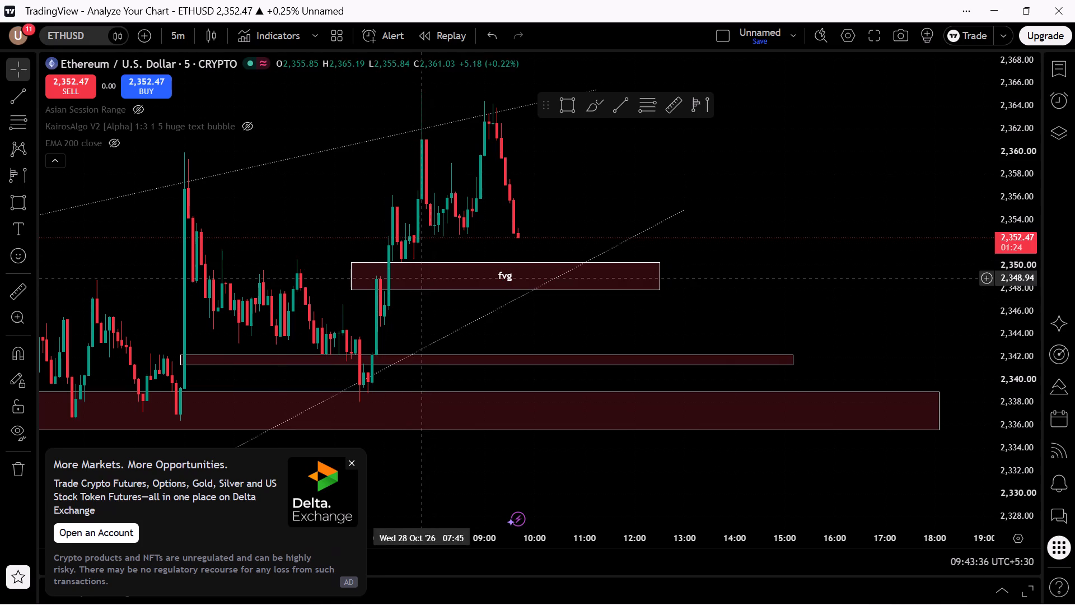
scroll(686, 276, "down", 4)
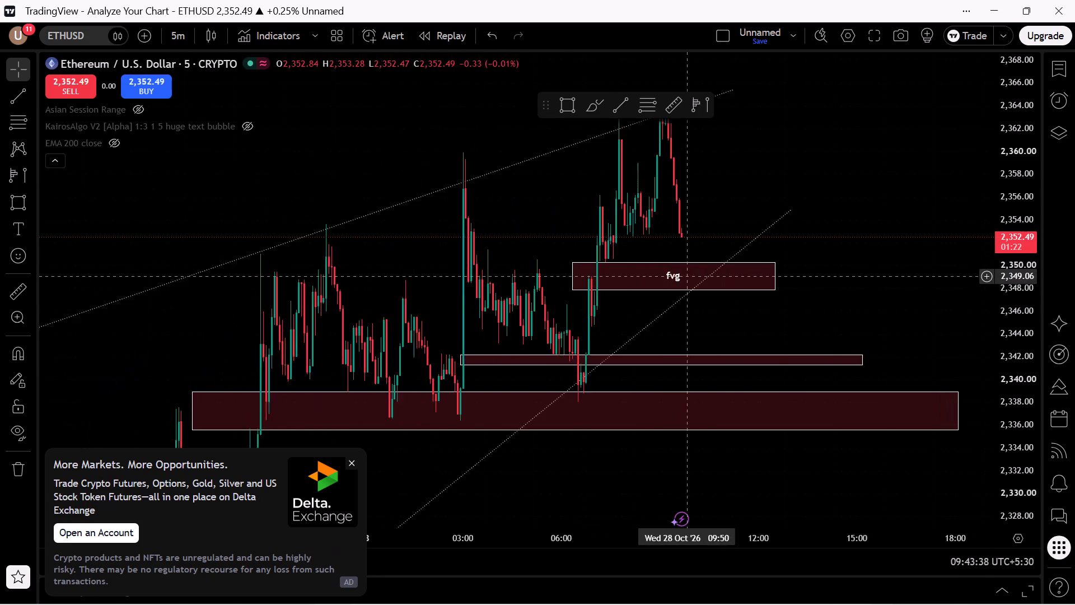
scroll(686, 276, "up", 1)
scroll(686, 275, "down", 1)
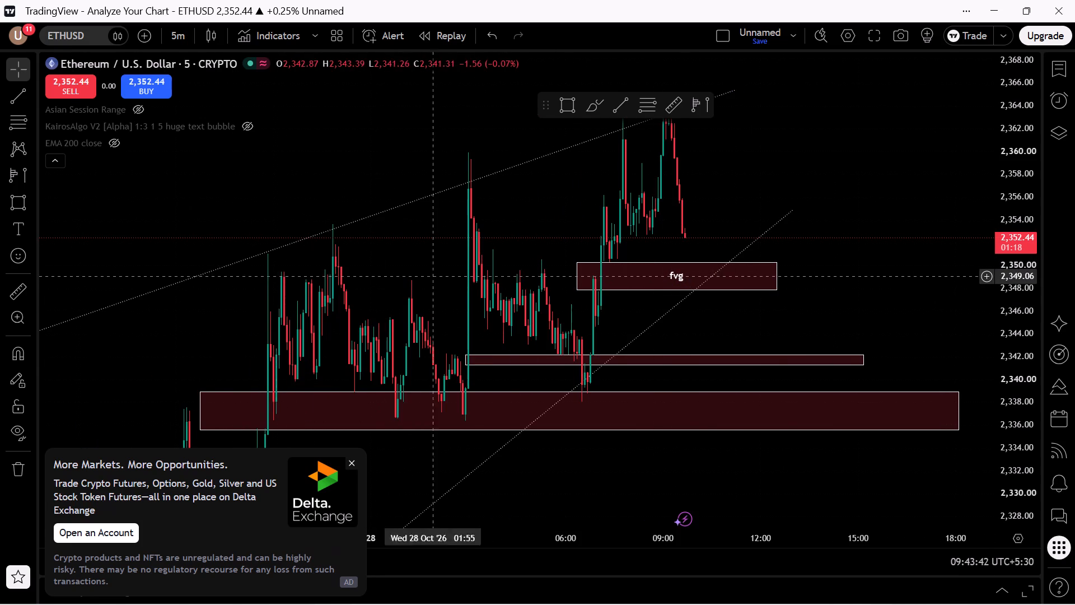
Draw a nearly horizontal trendline through the middle of the fvg zone, from about 2,349.1 to about 2,349.4.
left_click(9, 95)
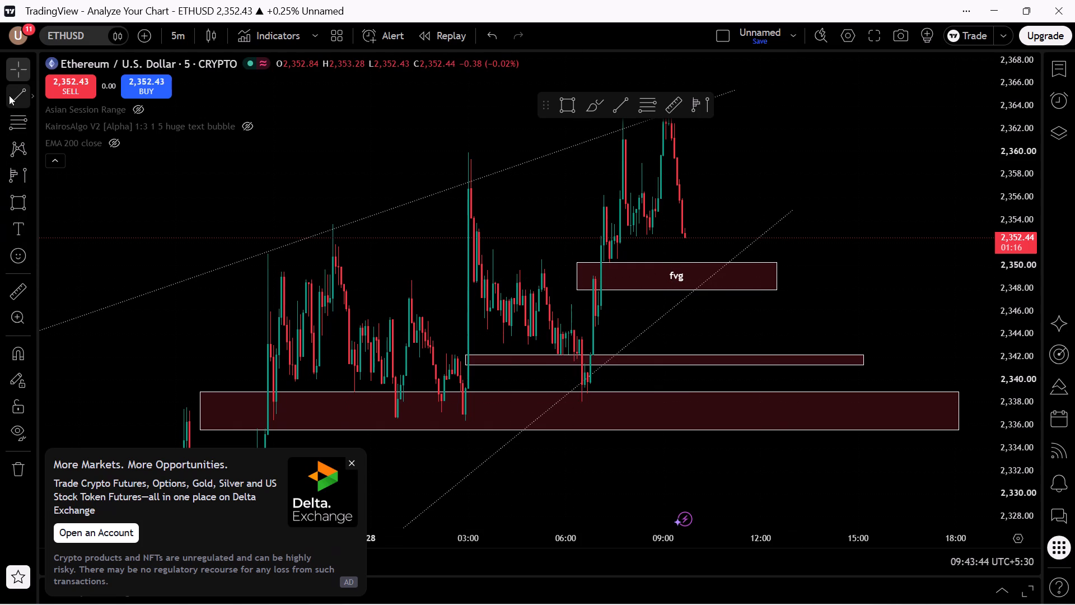
left_click(136, 276)
left_click(870, 273)
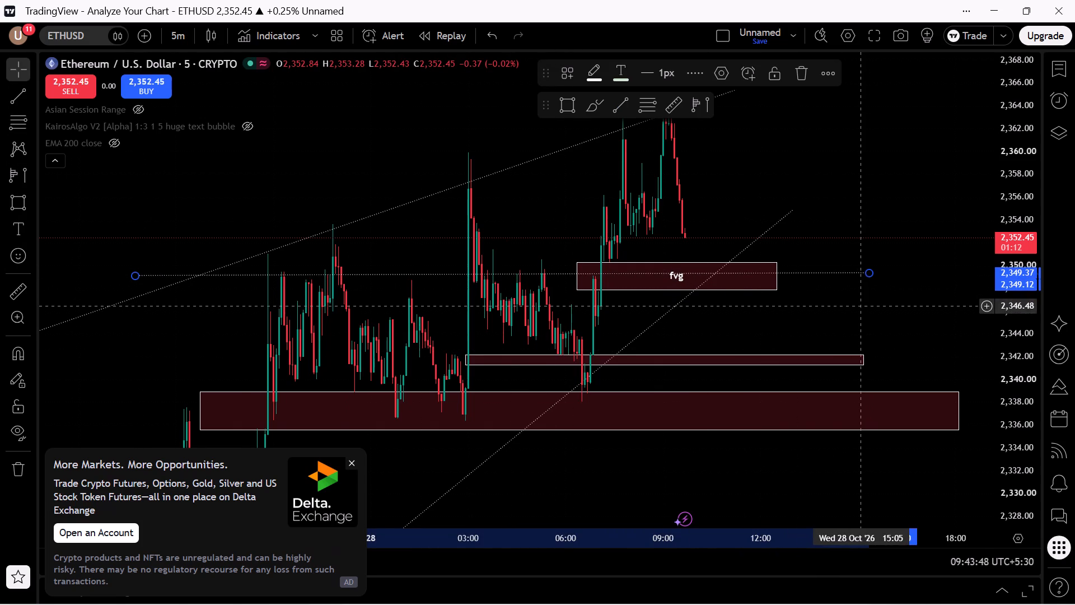
left_click(862, 306)
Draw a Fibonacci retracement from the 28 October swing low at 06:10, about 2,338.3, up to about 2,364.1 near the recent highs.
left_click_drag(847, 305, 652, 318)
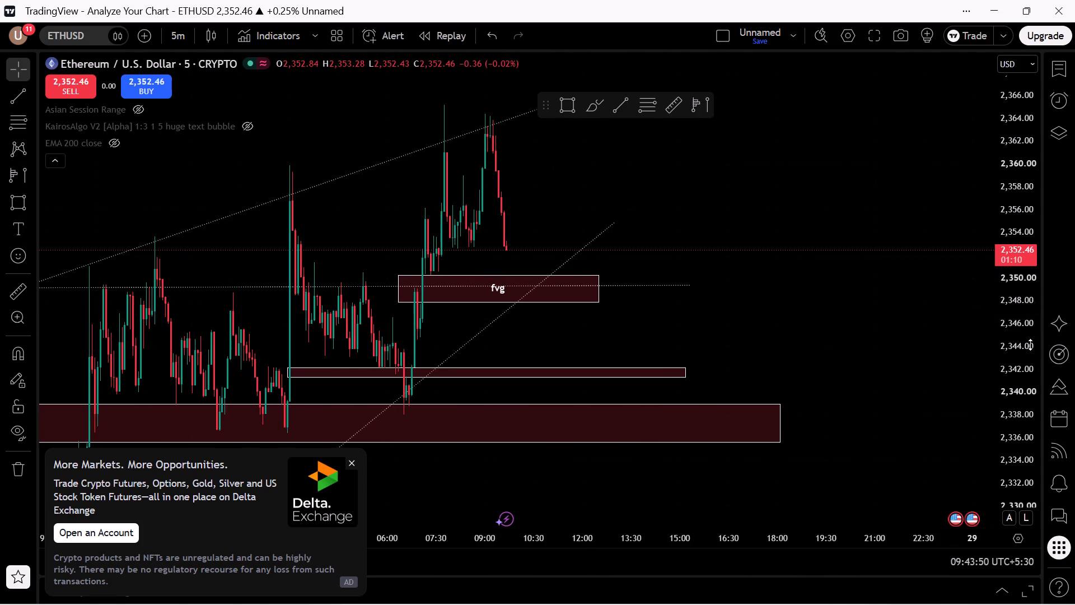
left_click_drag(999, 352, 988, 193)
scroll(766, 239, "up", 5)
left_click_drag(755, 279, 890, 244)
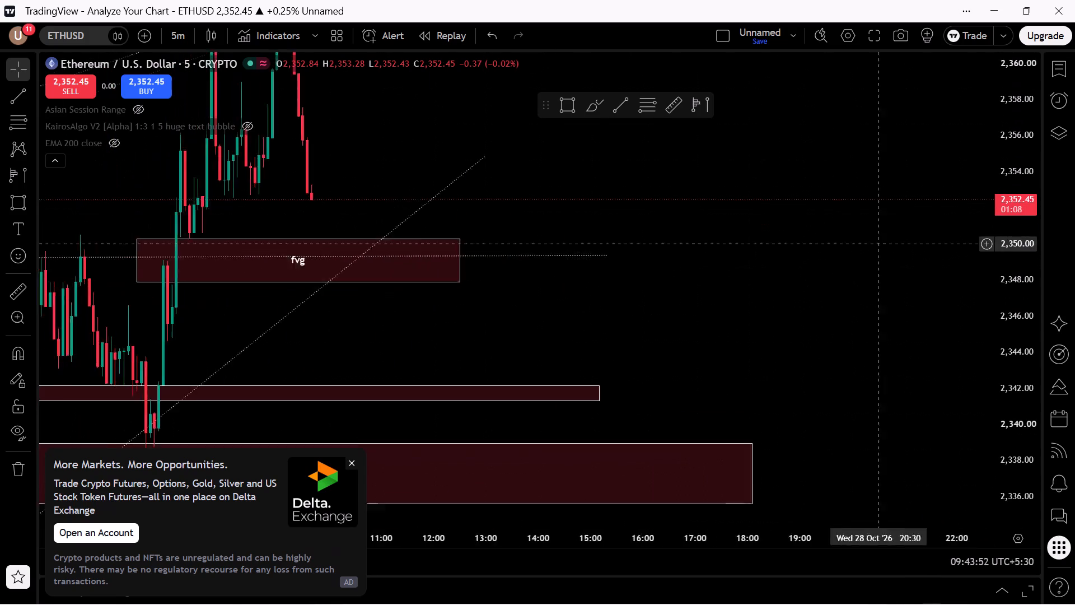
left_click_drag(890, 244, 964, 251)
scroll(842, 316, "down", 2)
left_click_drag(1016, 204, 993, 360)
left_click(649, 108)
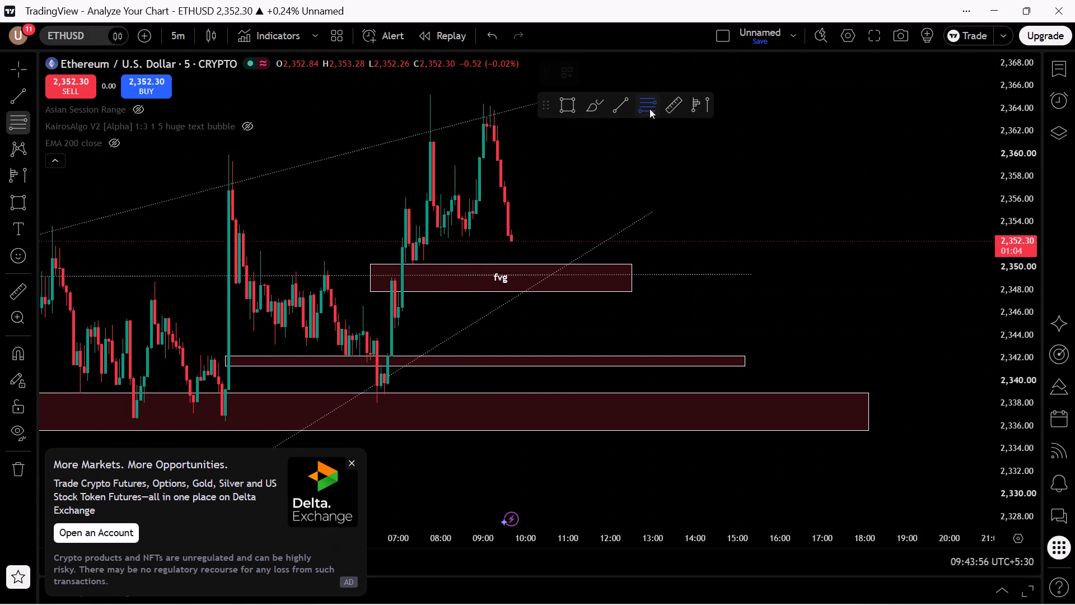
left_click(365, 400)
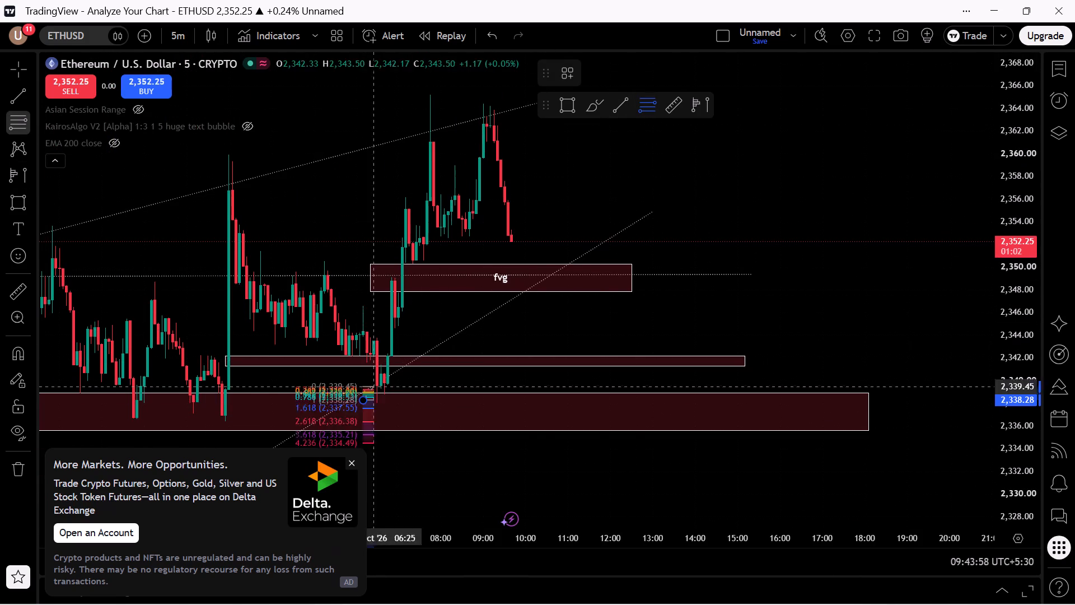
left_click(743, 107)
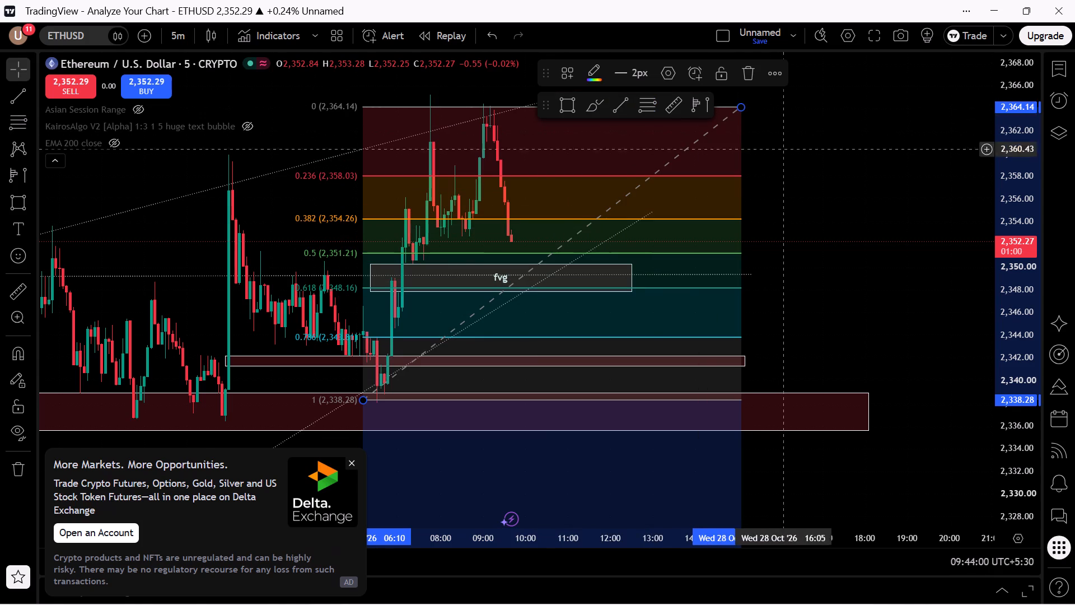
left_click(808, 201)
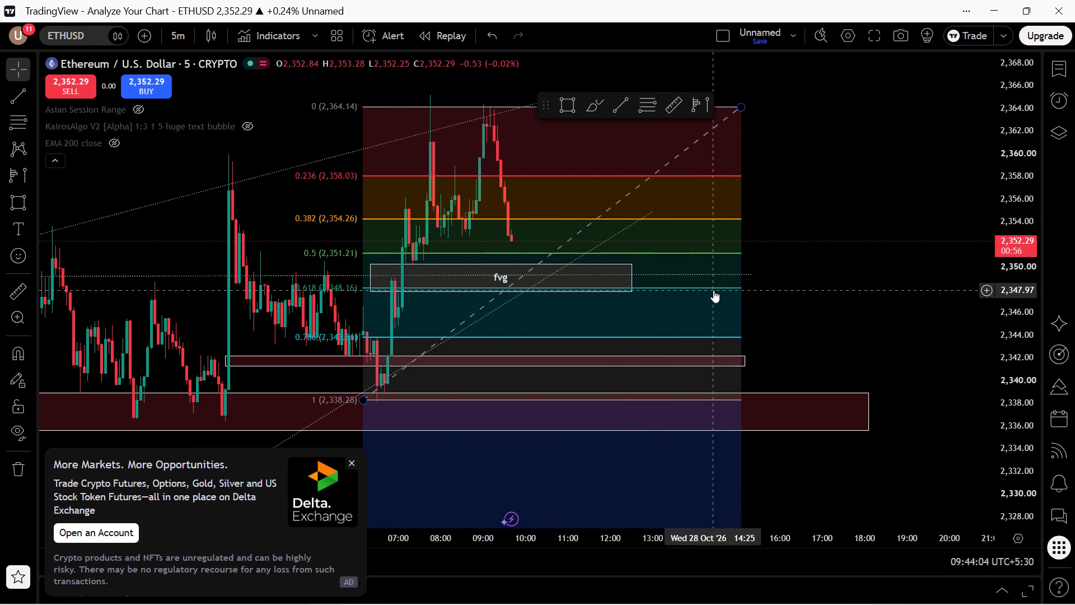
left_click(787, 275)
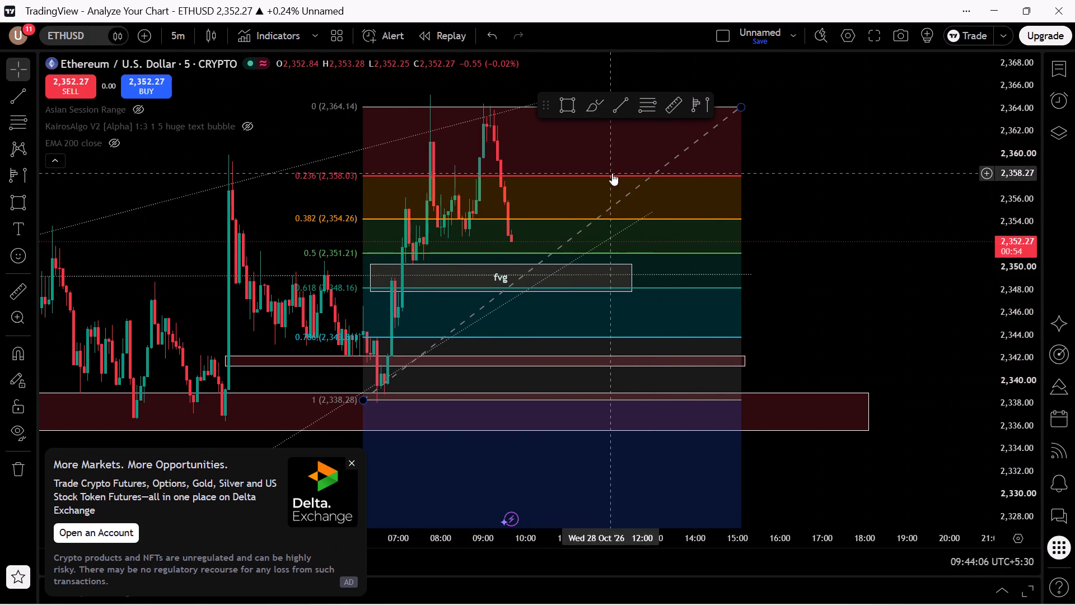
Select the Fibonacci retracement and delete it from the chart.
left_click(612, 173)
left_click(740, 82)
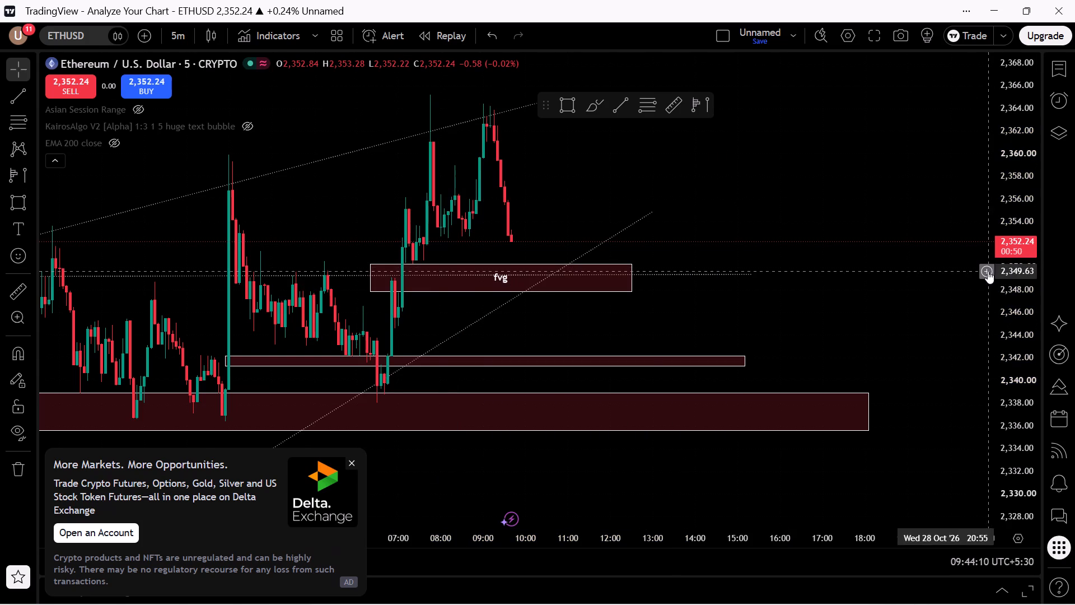
Place a buy limit order for 1 unit of ETHUSD at 2,349.82, near the upper edge of the fvg zone.
left_click(987, 269)
left_click(860, 320)
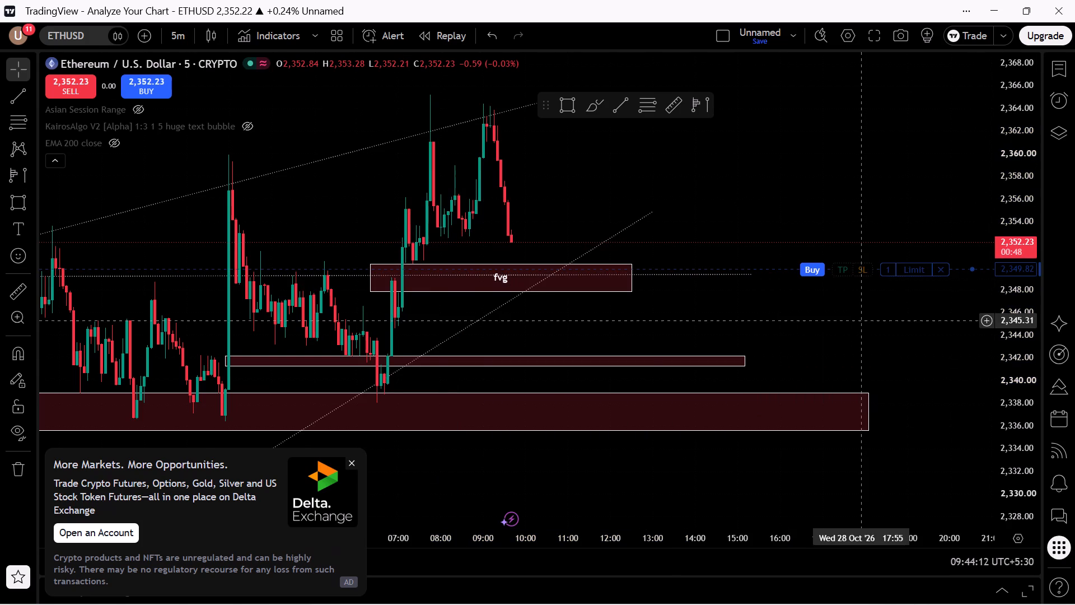
left_click(805, 269)
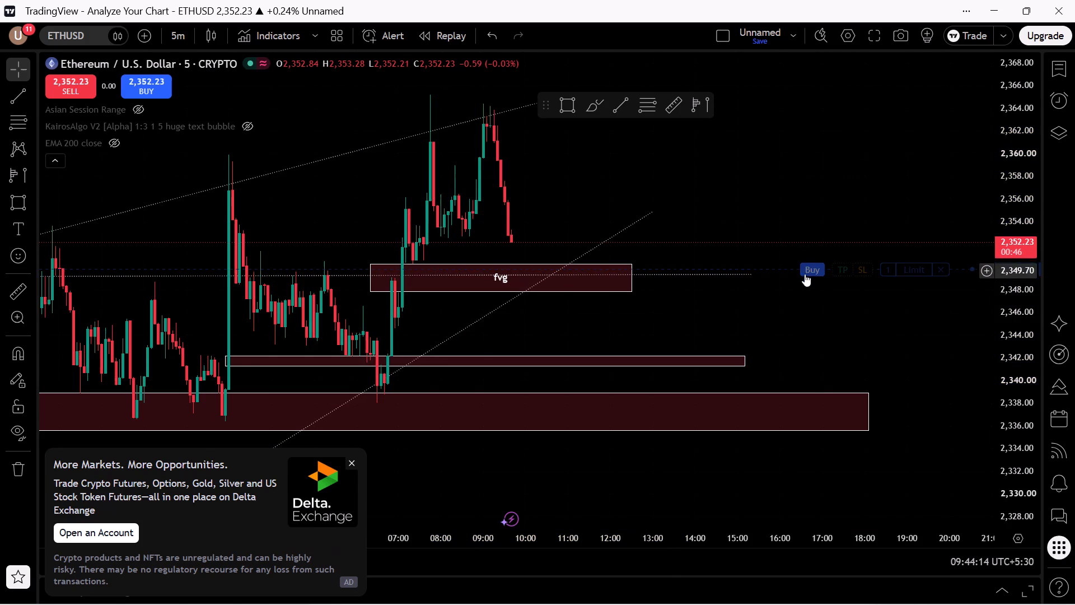
Add a stop loss at 2,344.64 and a take profit at 2,365.18 to the ETHUSD buy limit order and confirm them.
left_click_drag(846, 271, 852, 328)
left_click_drag(848, 272, 856, 103)
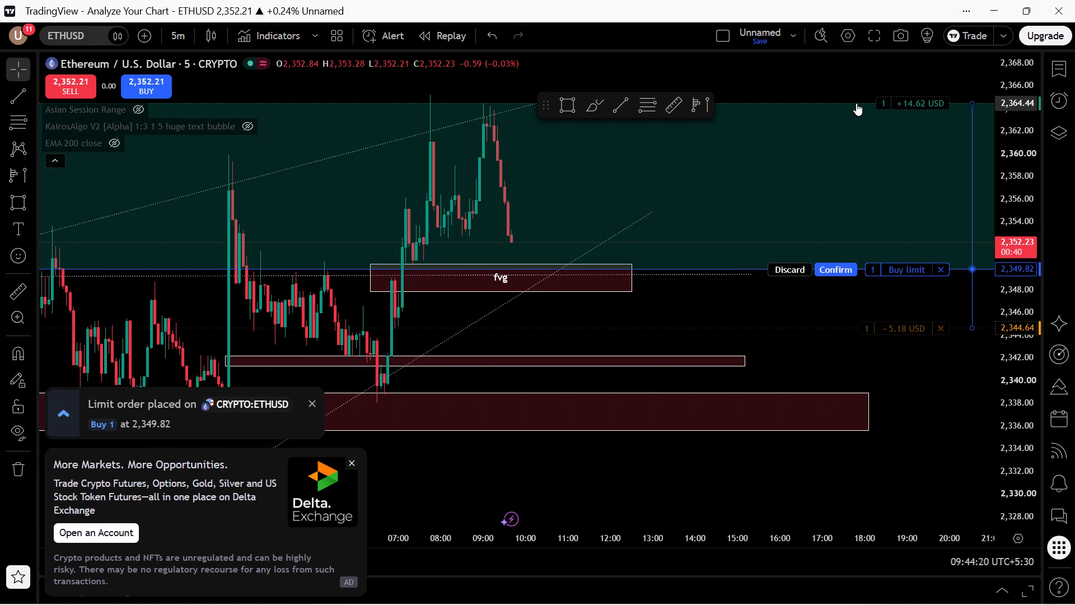
left_click_drag(856, 103, 860, 95)
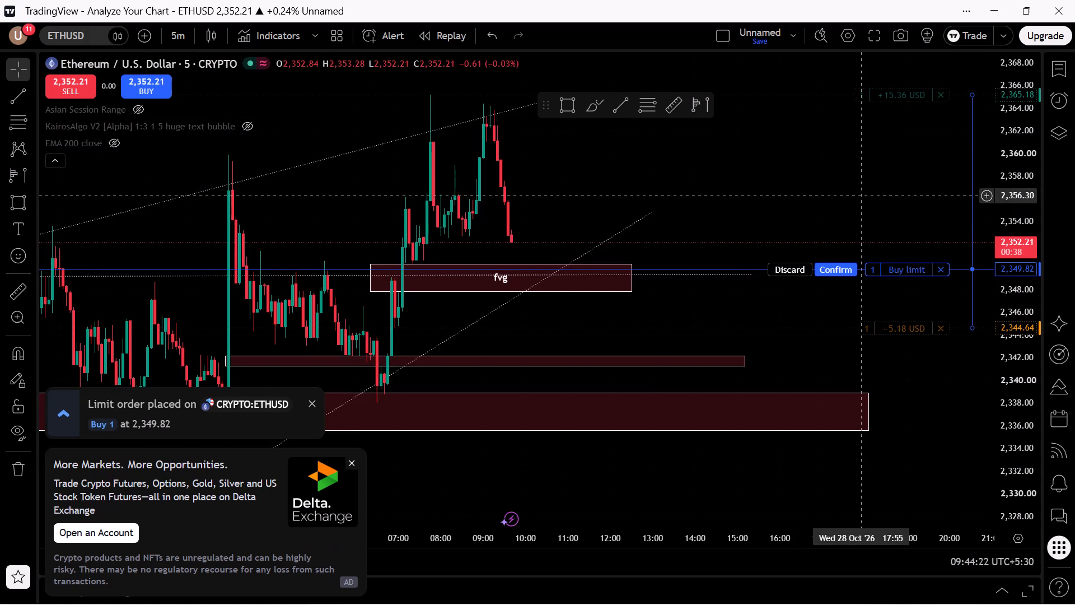
left_click_drag(862, 196, 847, 267)
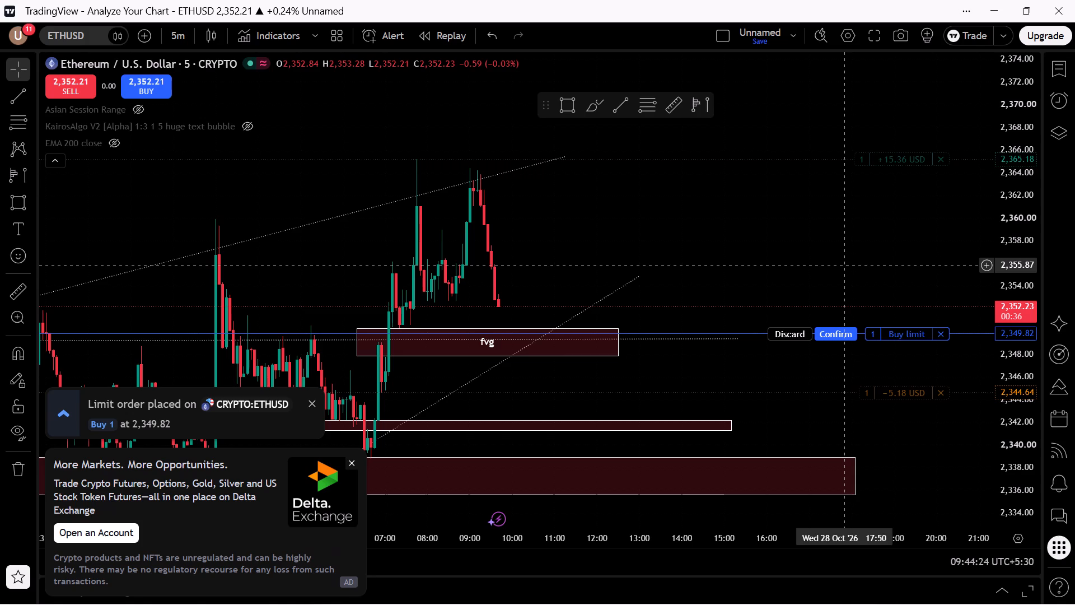
left_click(841, 337)
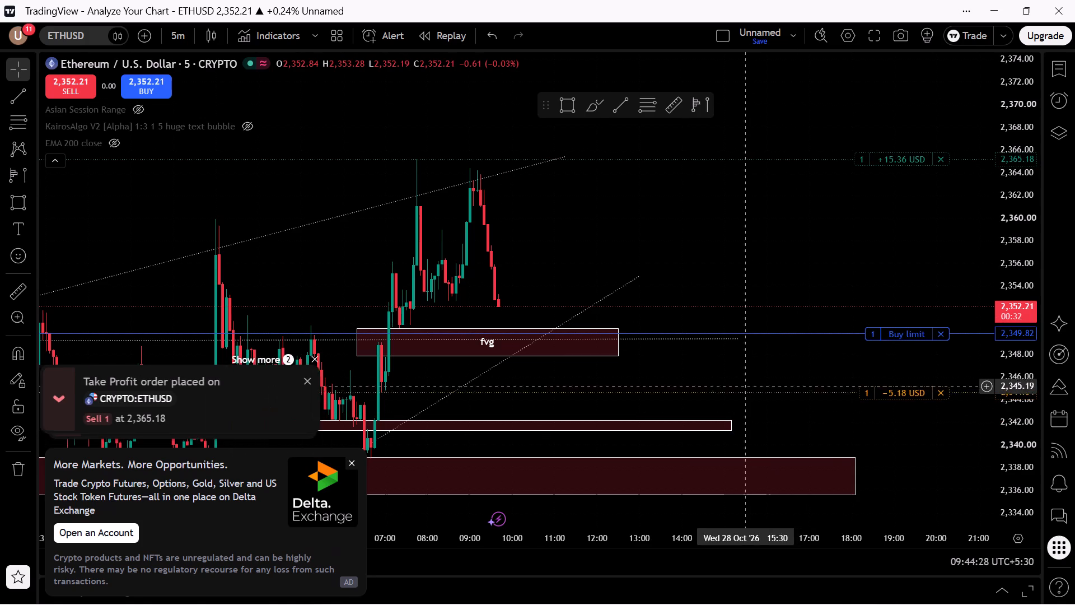
Dismiss the battery saver notification covering the chart.
left_click_drag(737, 258, 808, 149)
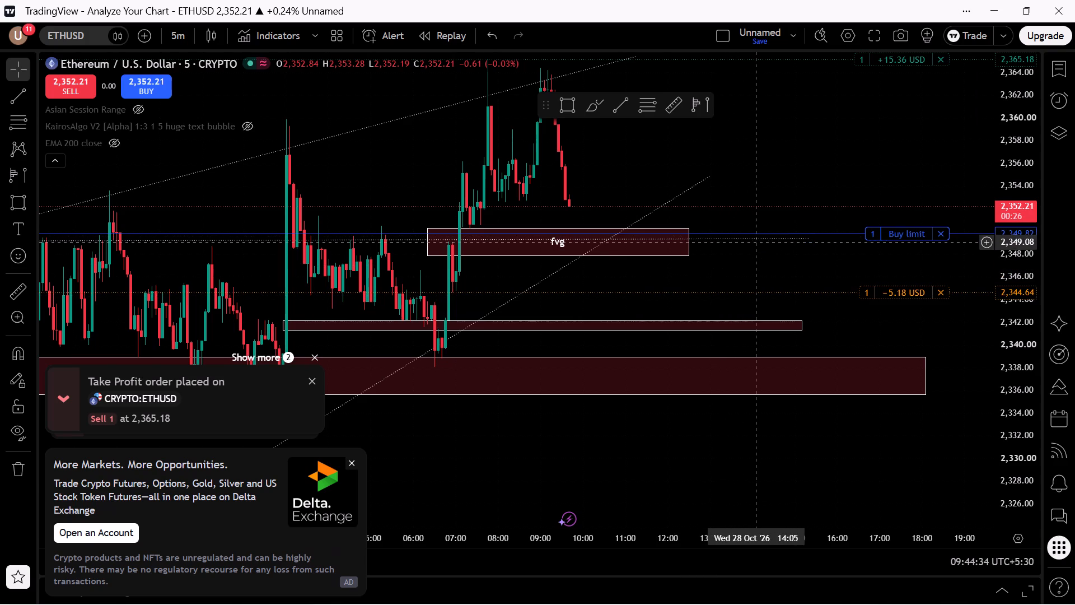
left_click(891, 228)
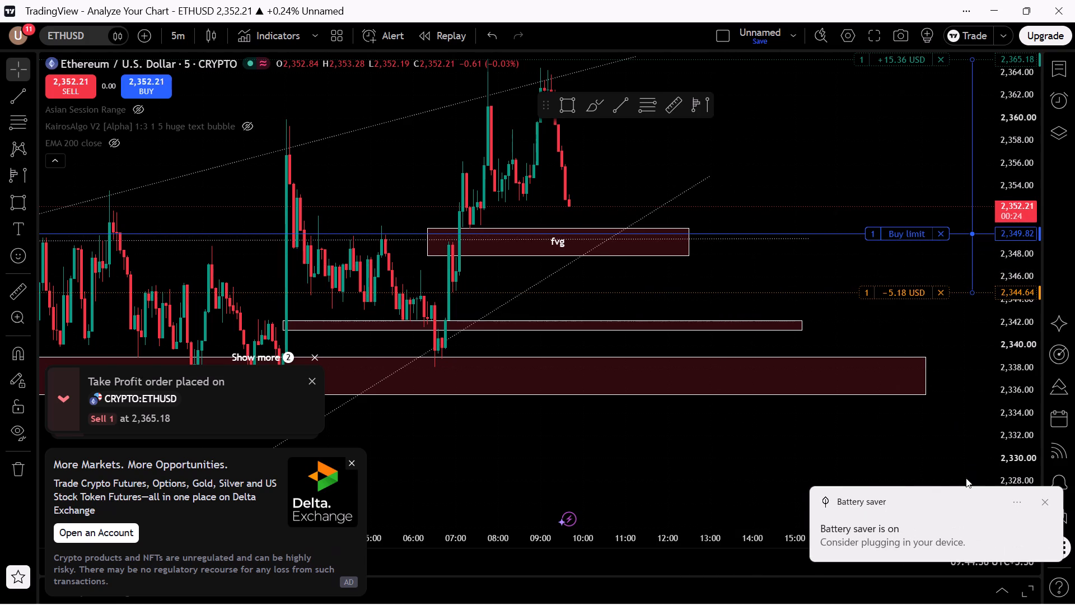
left_click(1047, 500)
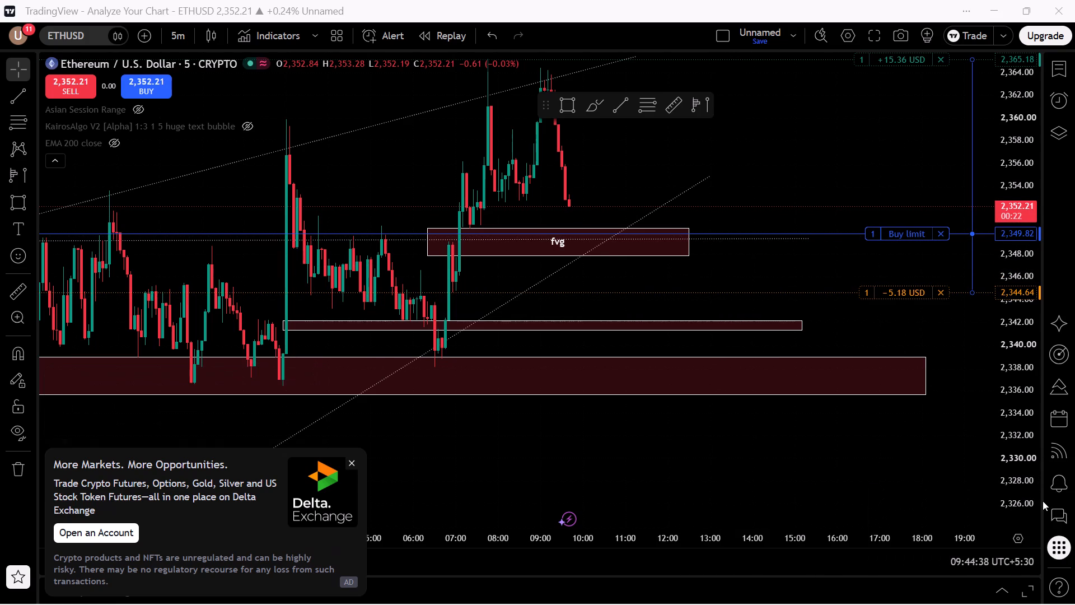
double_click(1043, 501)
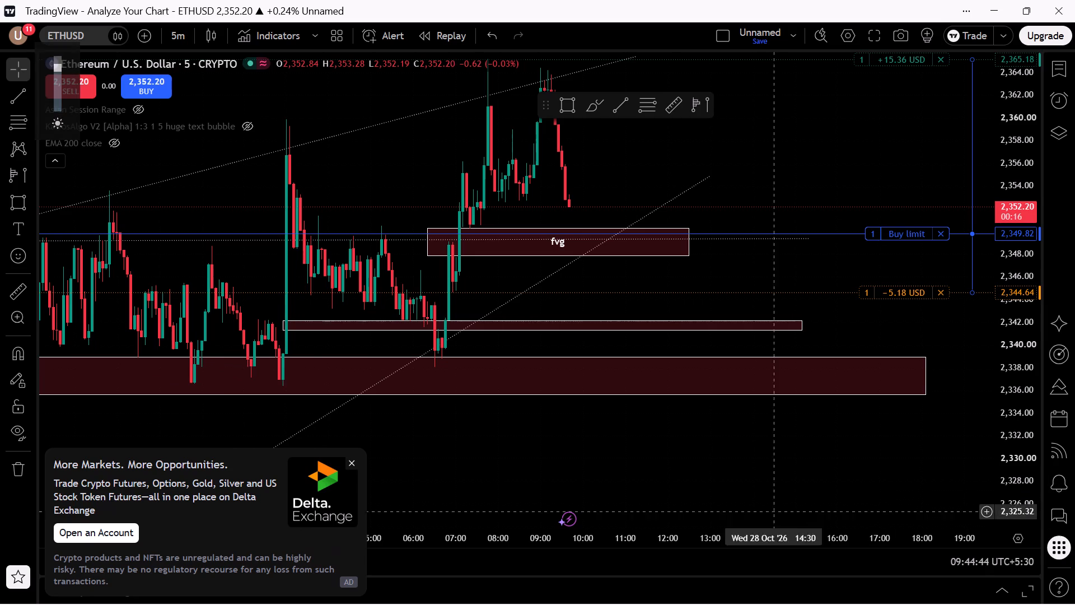
Move the buy limit order's stop loss down to 2,343.31, just above the thin price zone.
left_click(486, 445)
left_click_drag(487, 443, 627, 392)
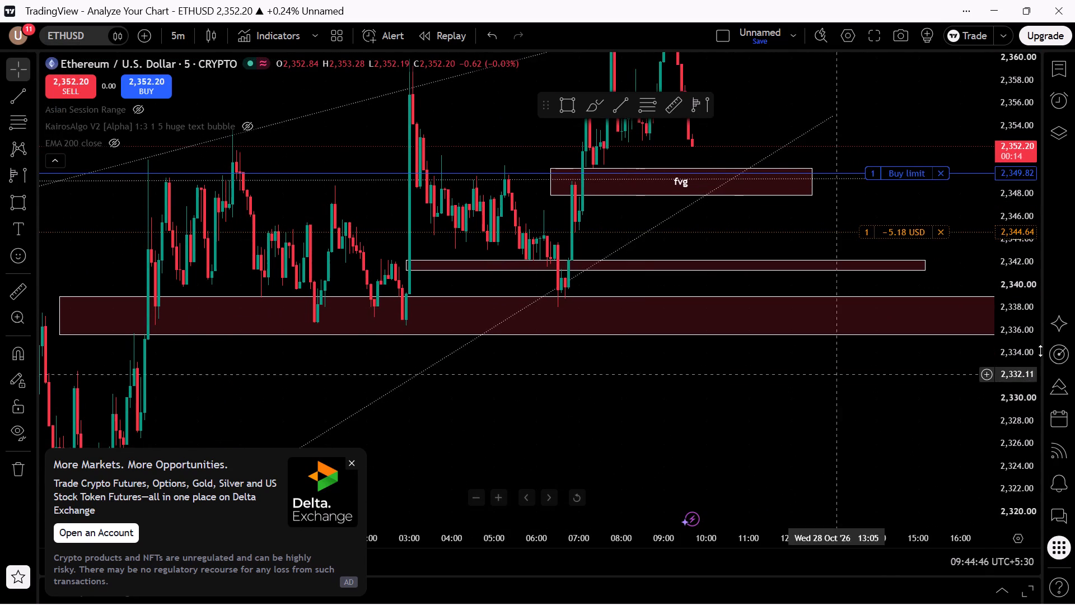
left_click_drag(1024, 346, 1021, 368)
left_click_drag(744, 397, 657, 527)
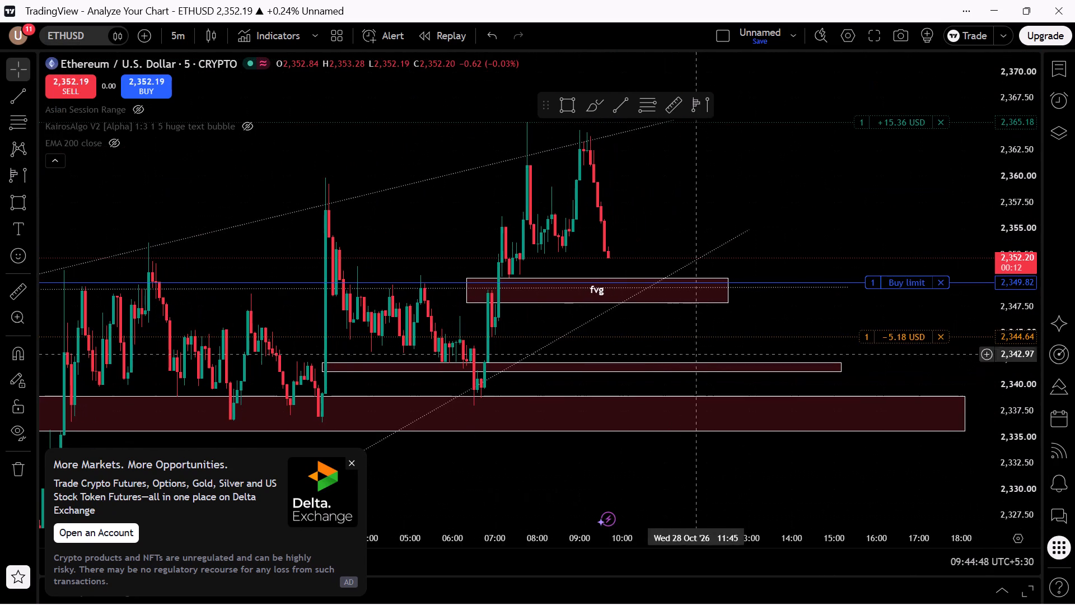
scroll(828, 245, "down", 1)
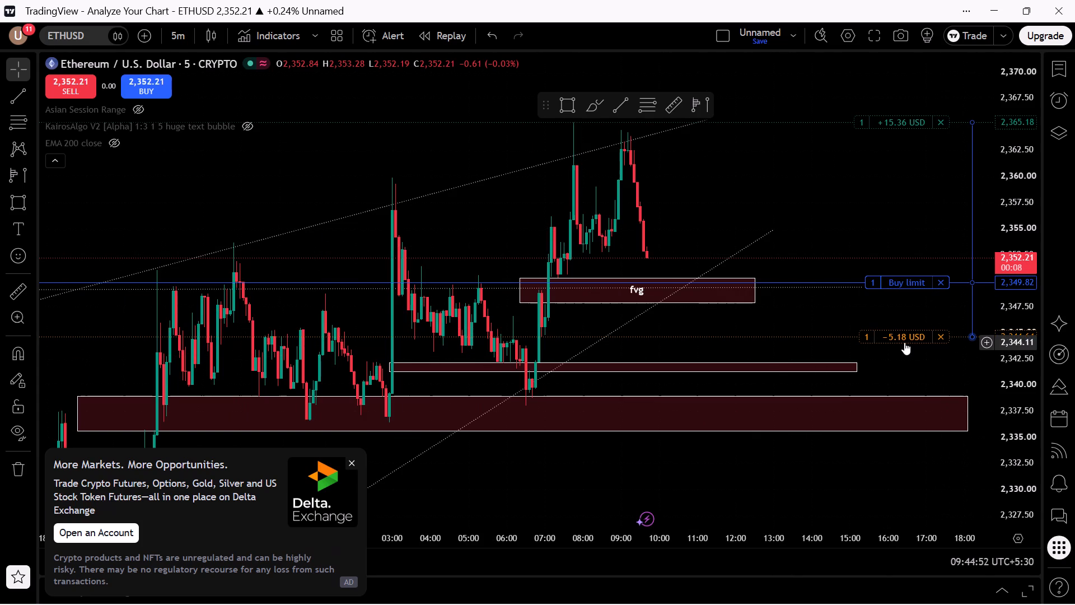
left_click_drag(904, 341, 905, 350)
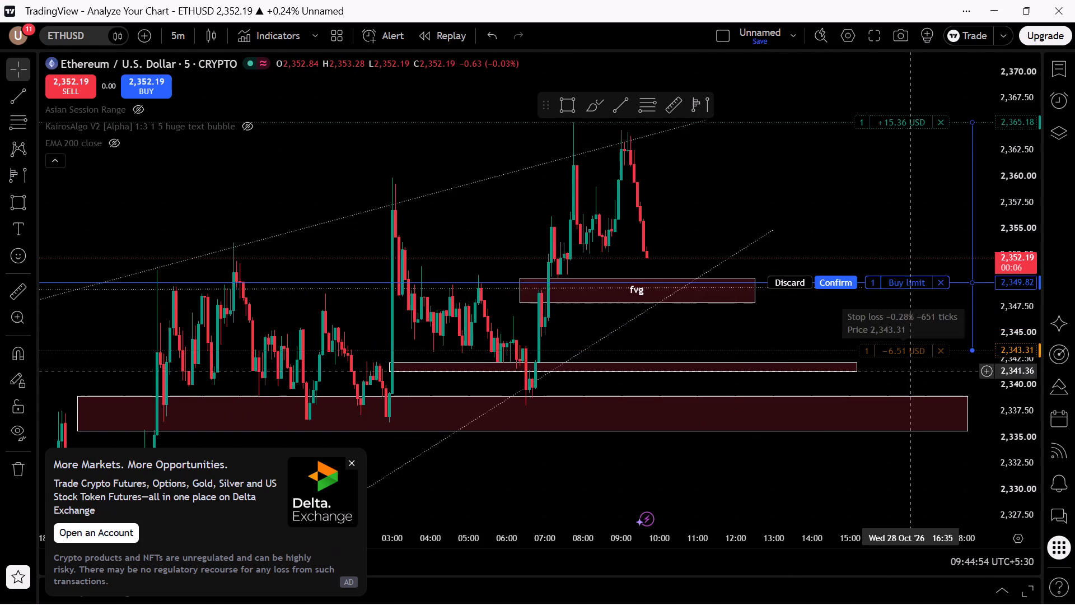
left_click(913, 375)
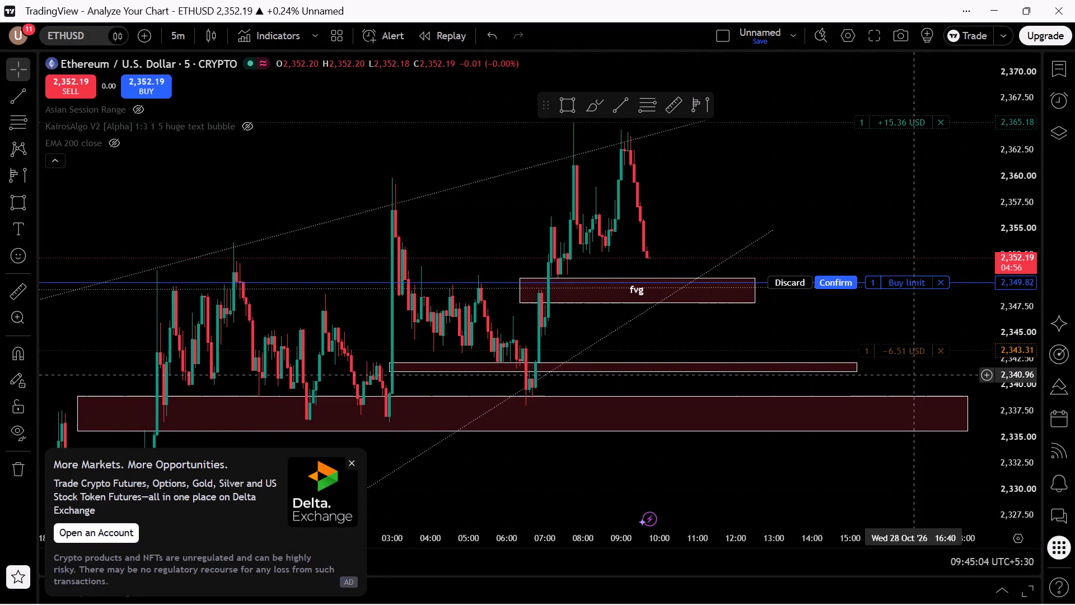
Switch the ETHUSD chart to the 1-day interval.
left_click(91, 41)
left_click(58, 221)
left_click(171, 43)
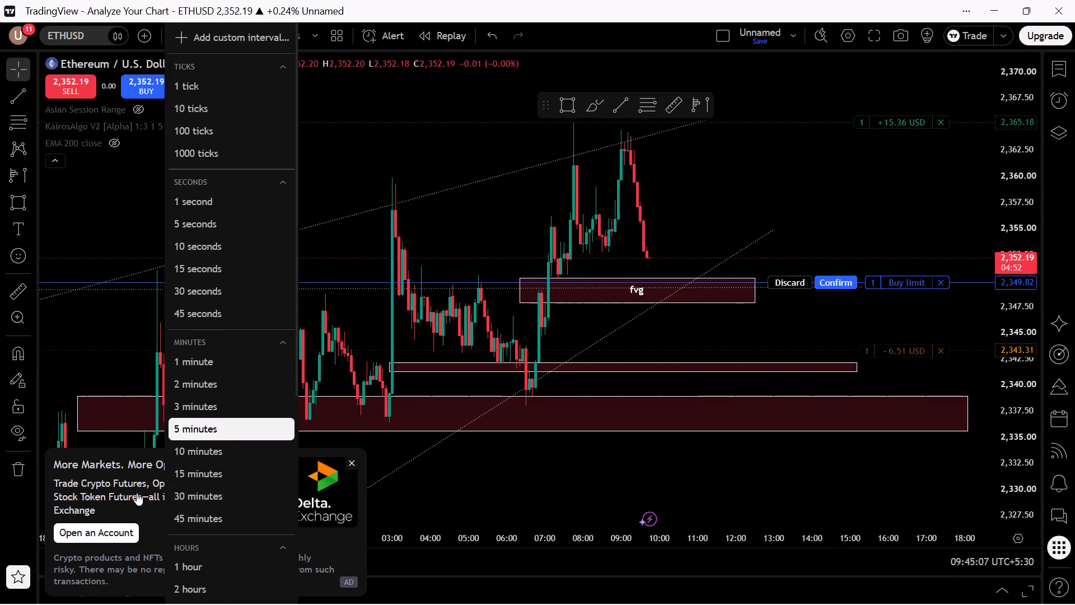
scroll(271, 532, "down", 2)
left_click(222, 540)
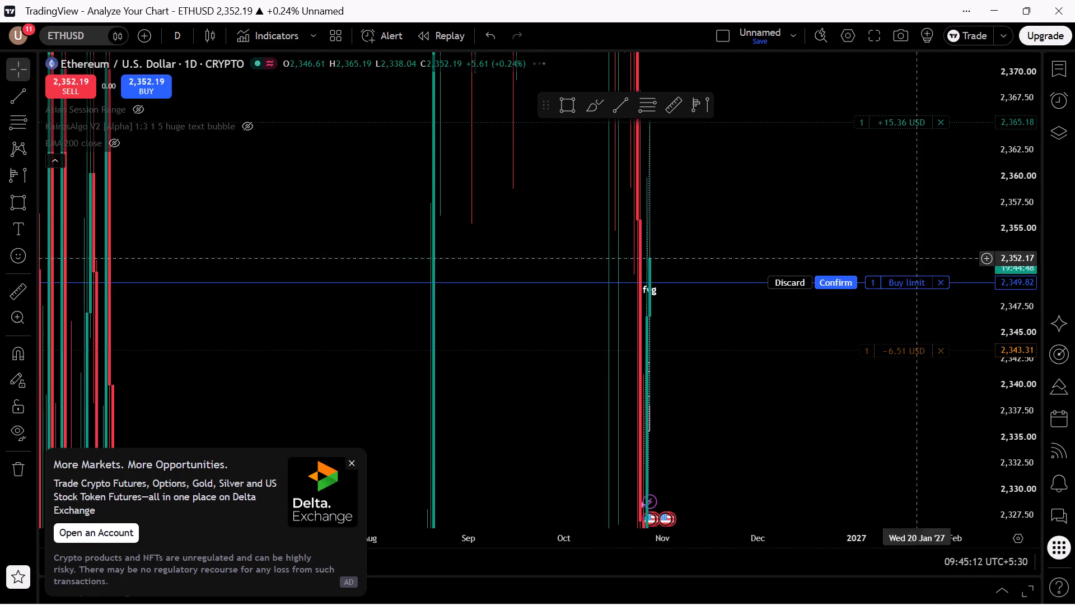
Draw a rectangle zone across the recent daily lows, from about 2,288 to 2,295, extending to 8 November.
left_click_drag(1015, 263, 975, 397)
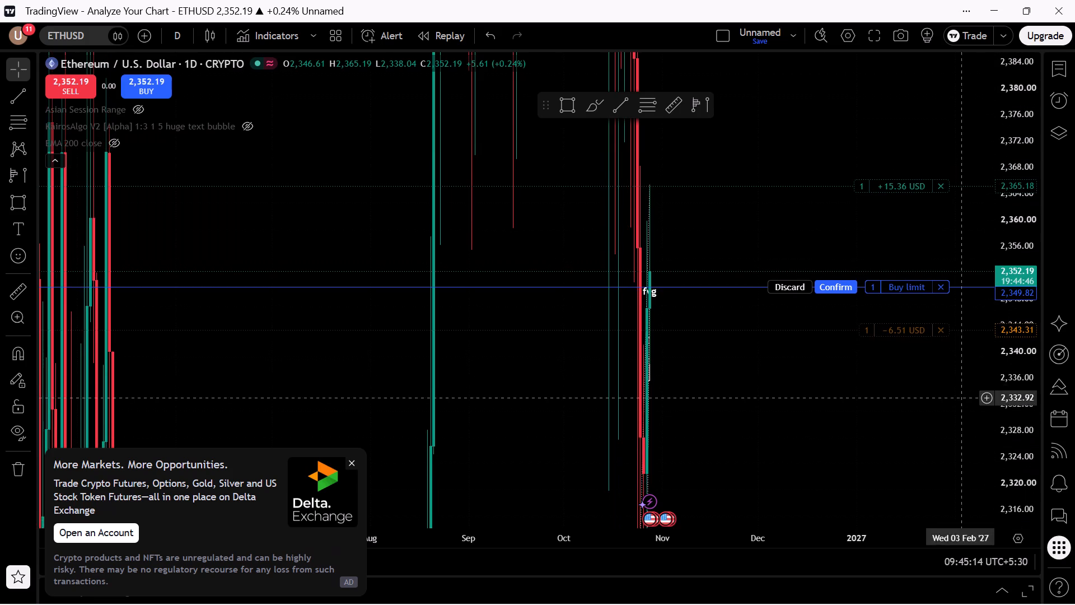
scroll(822, 370, "up", 12)
left_click_drag(595, 424, 826, 332)
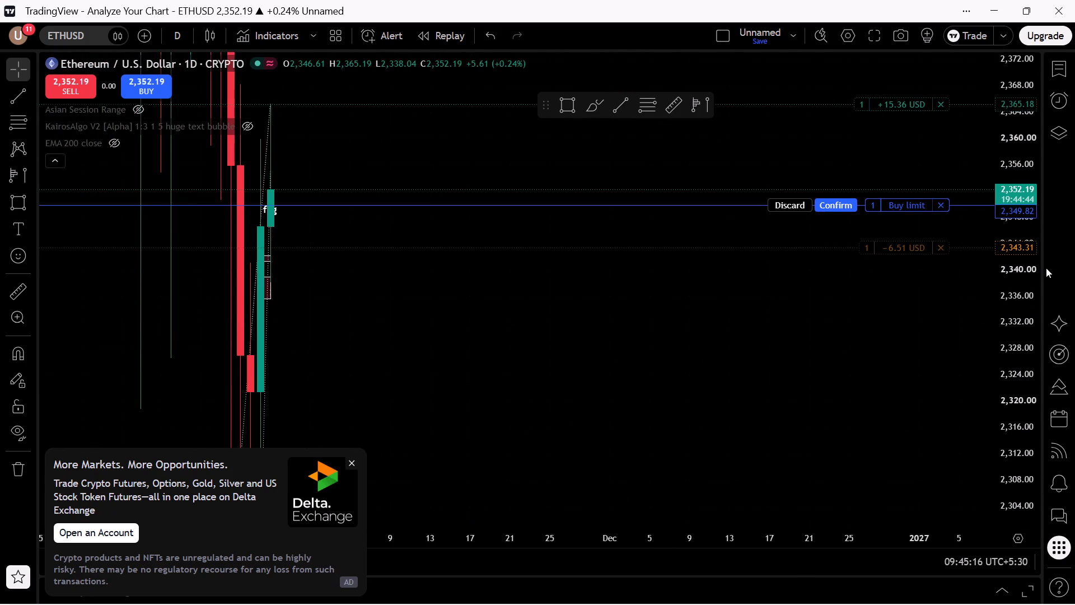
left_click_drag(1029, 277, 951, 505)
left_click_drag(666, 404, 740, 365)
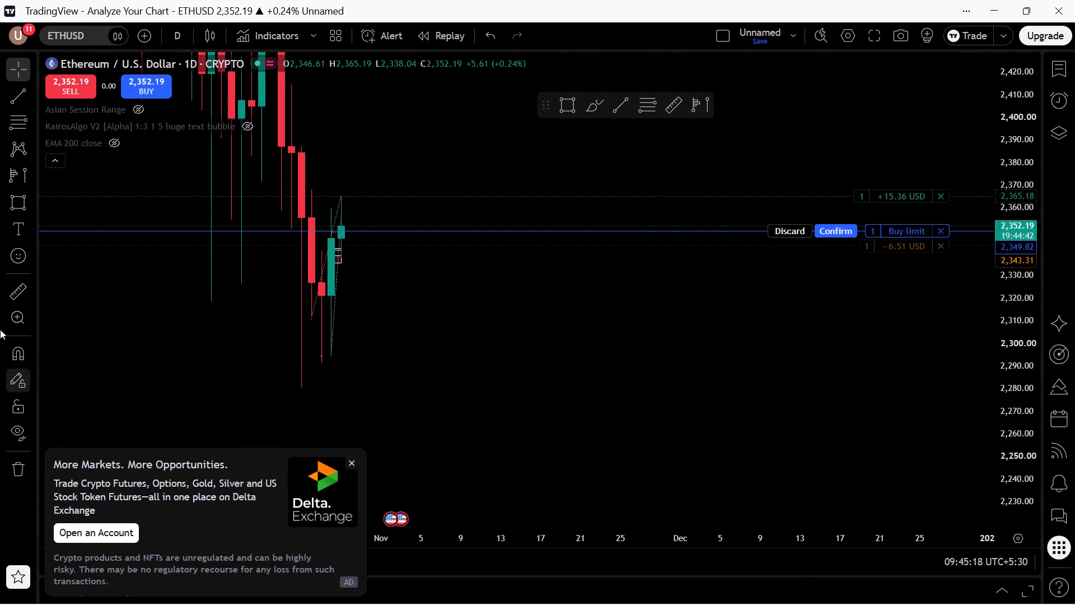
left_click(12, 208)
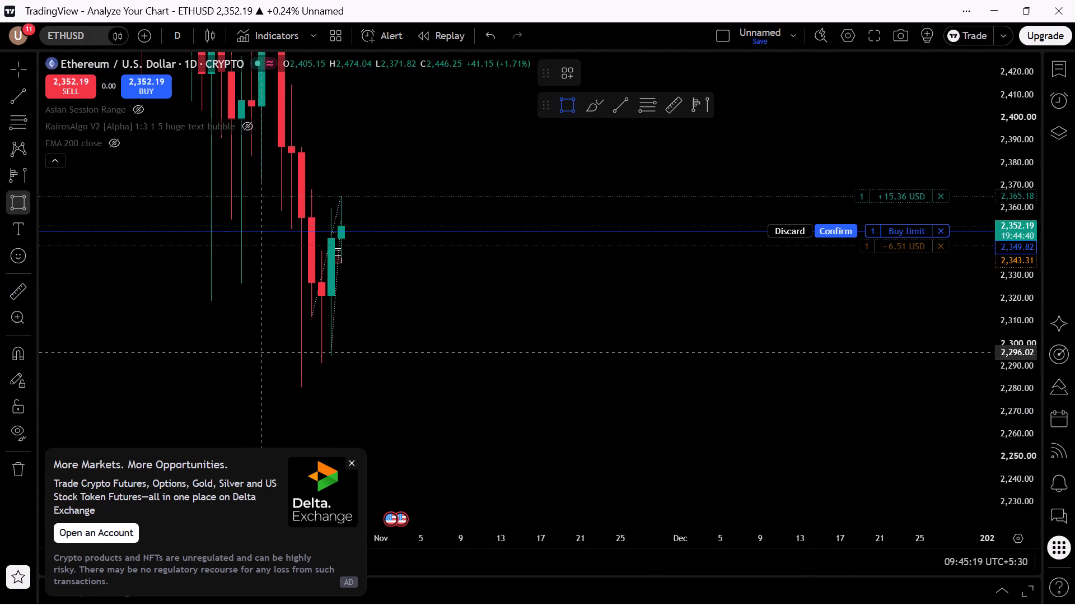
left_click(251, 371)
left_click(450, 355)
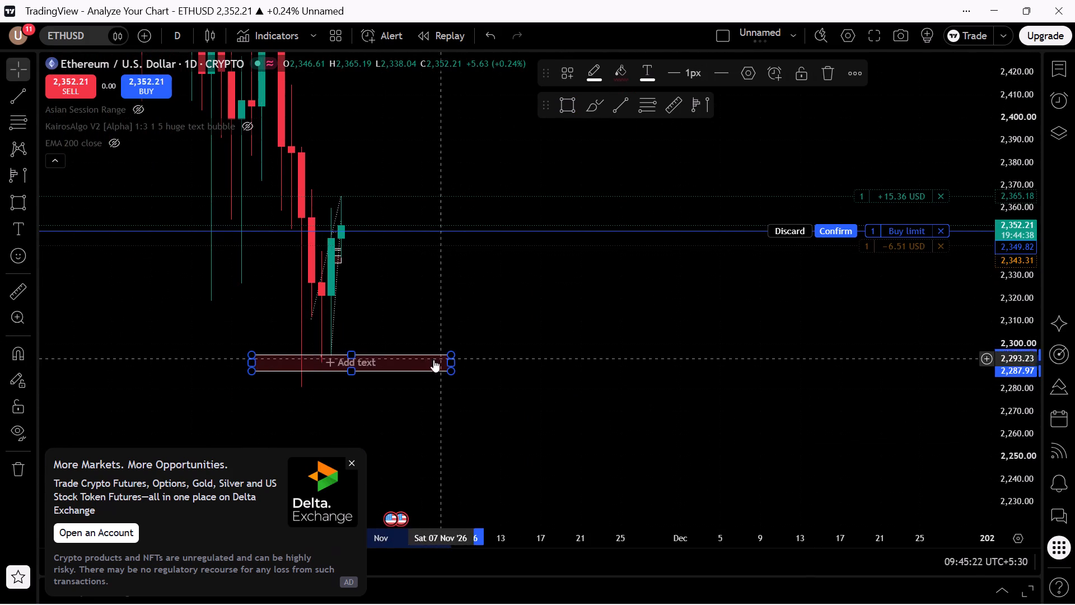
Draw a second rectangle zone above the latest daily candle and place it between about 2,361.1 and 2,367.9, extending to 20 November.
left_click(16, 210)
left_click(247, 193)
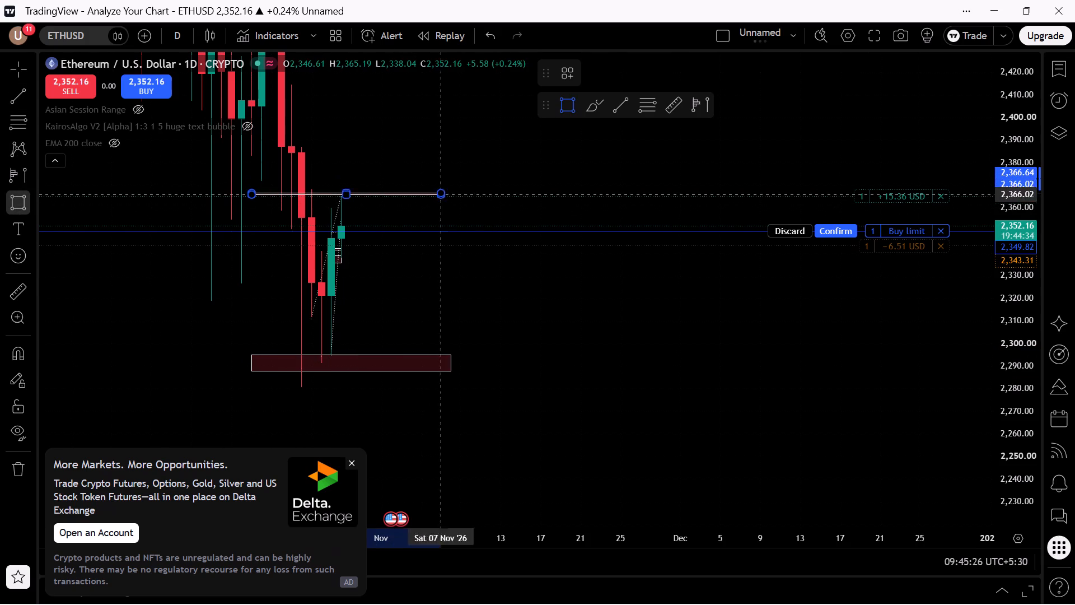
left_click(562, 178)
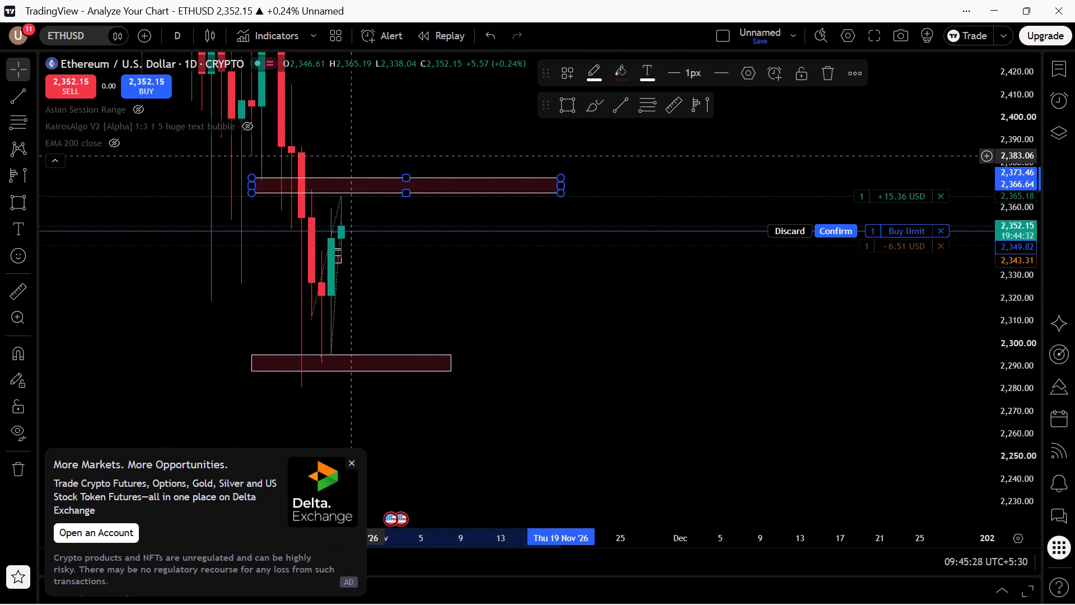
left_click_drag(361, 182, 361, 180)
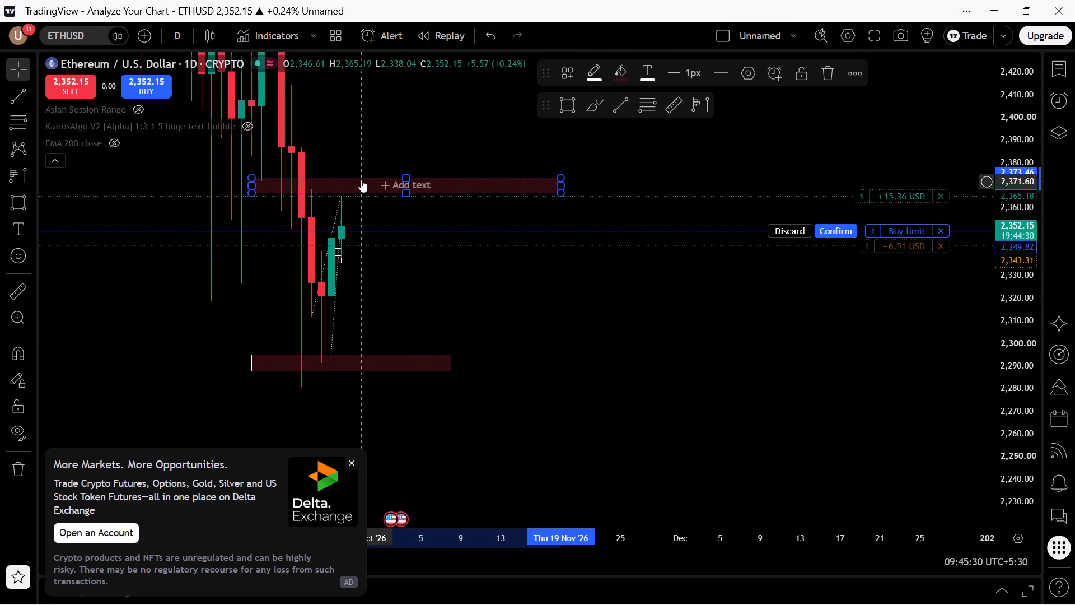
left_click_drag(361, 180, 364, 187)
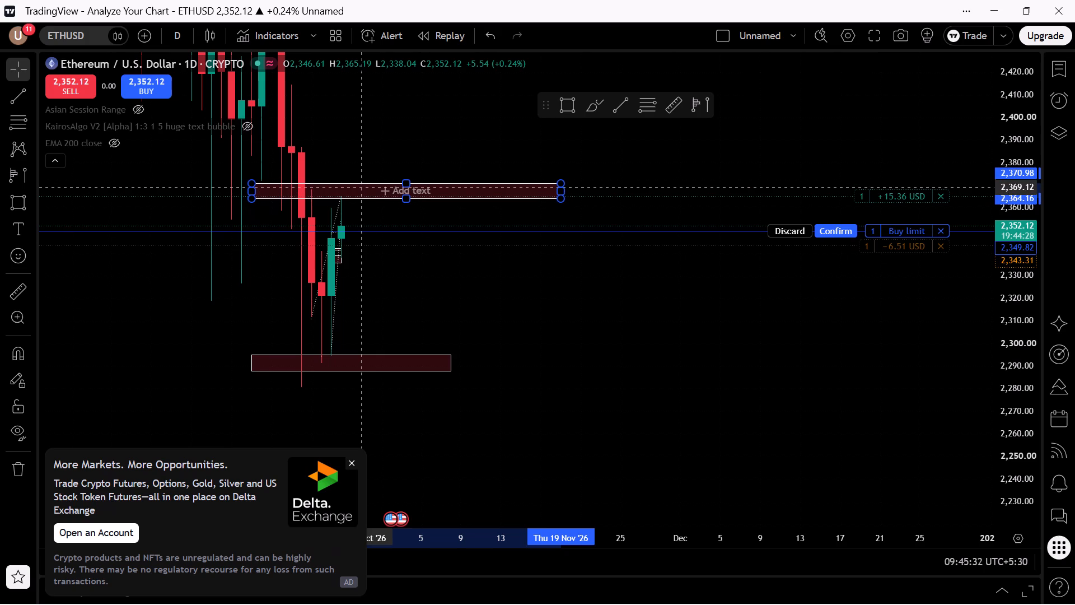
left_click_drag(364, 187, 366, 197)
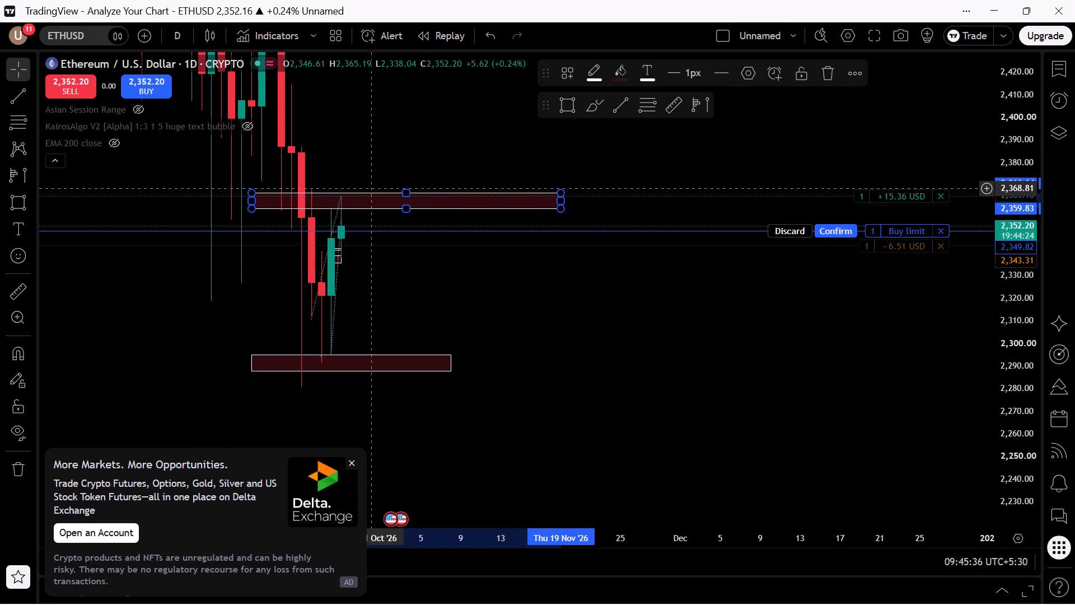
left_click(376, 192)
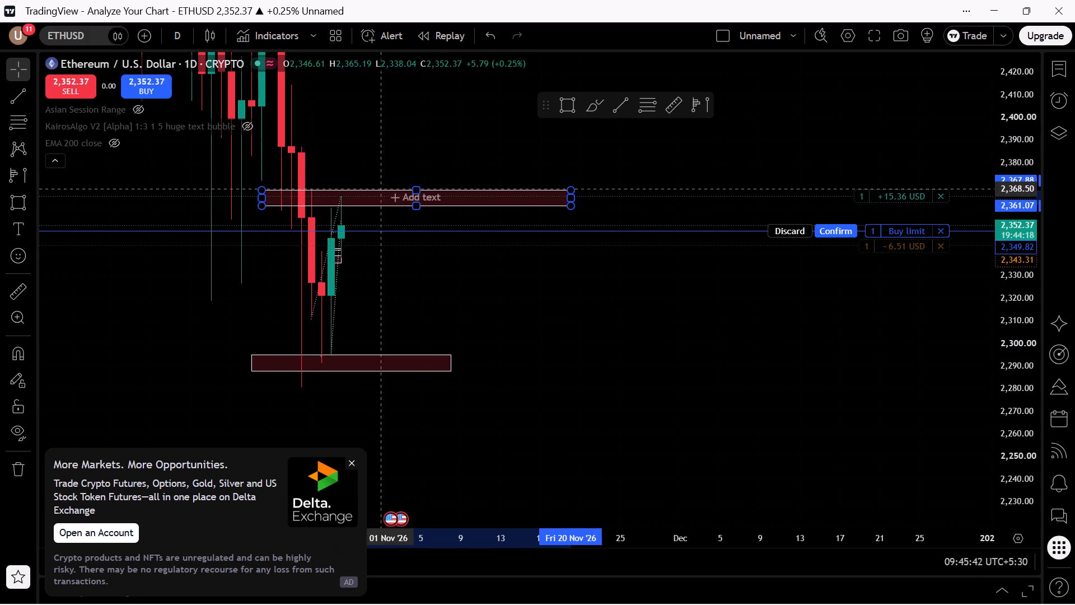
Examine the latest daily candles against the upper zone and the buy limit, stop loss and take profit levels.
left_click_drag(1016, 422, 972, 208)
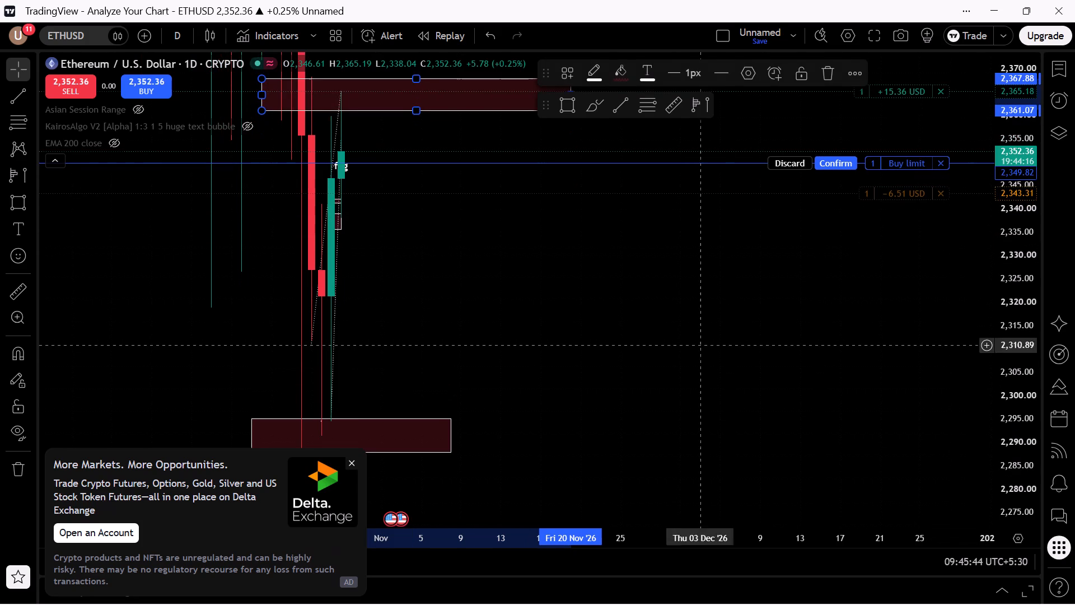
left_click_drag(700, 344, 963, 515)
scroll(743, 492, "up", 6)
left_click_drag(540, 395, 743, 368)
scroll(728, 385, "up", 5)
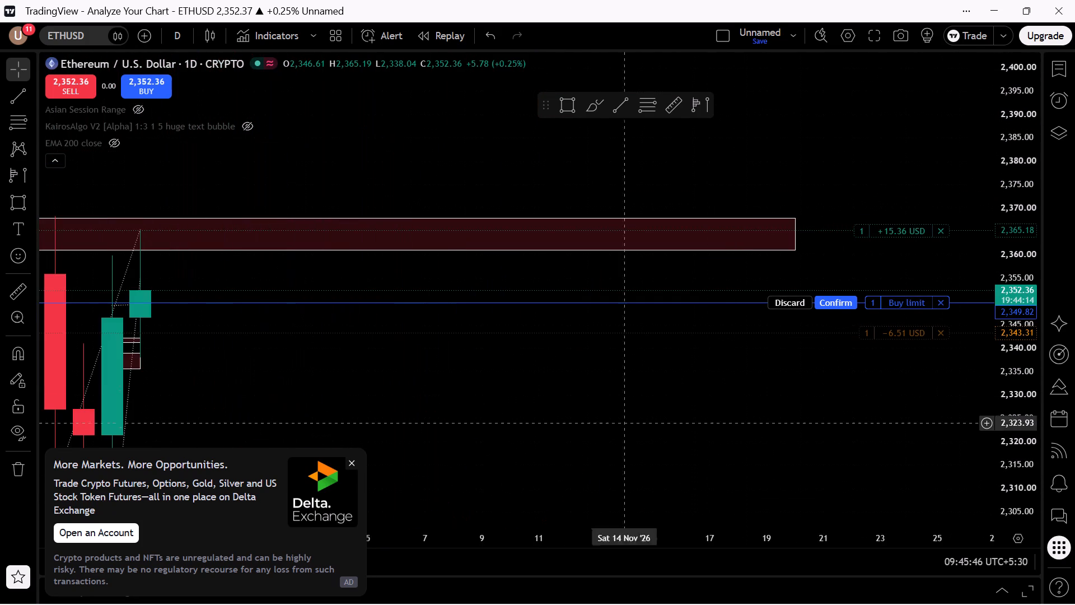
left_click_drag(563, 418, 750, 394)
scroll(725, 393, "up", 2)
left_click_drag(591, 415, 837, 394)
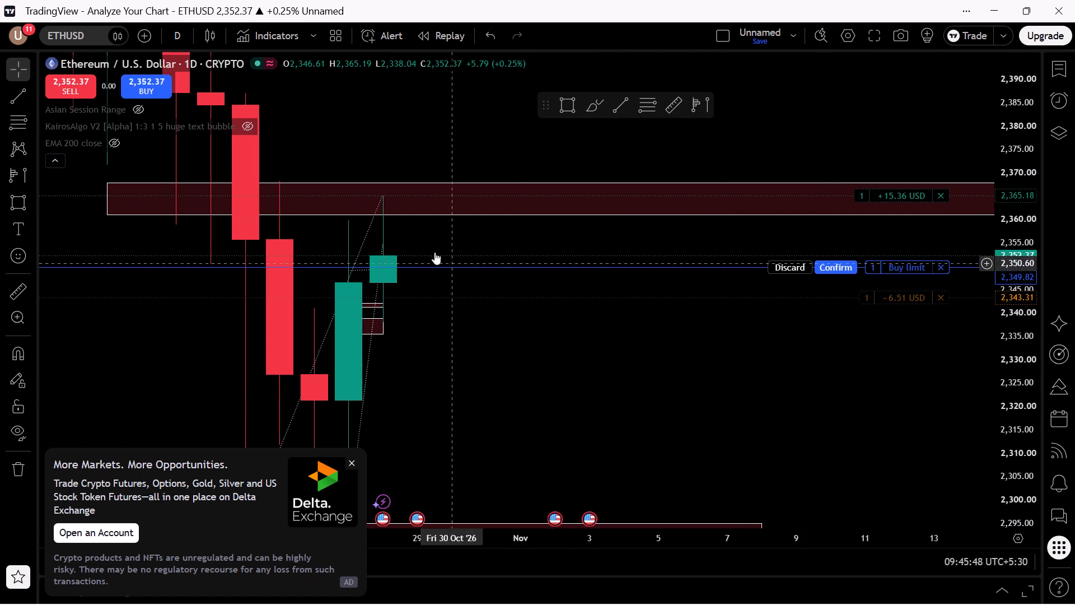
left_click(452, 217)
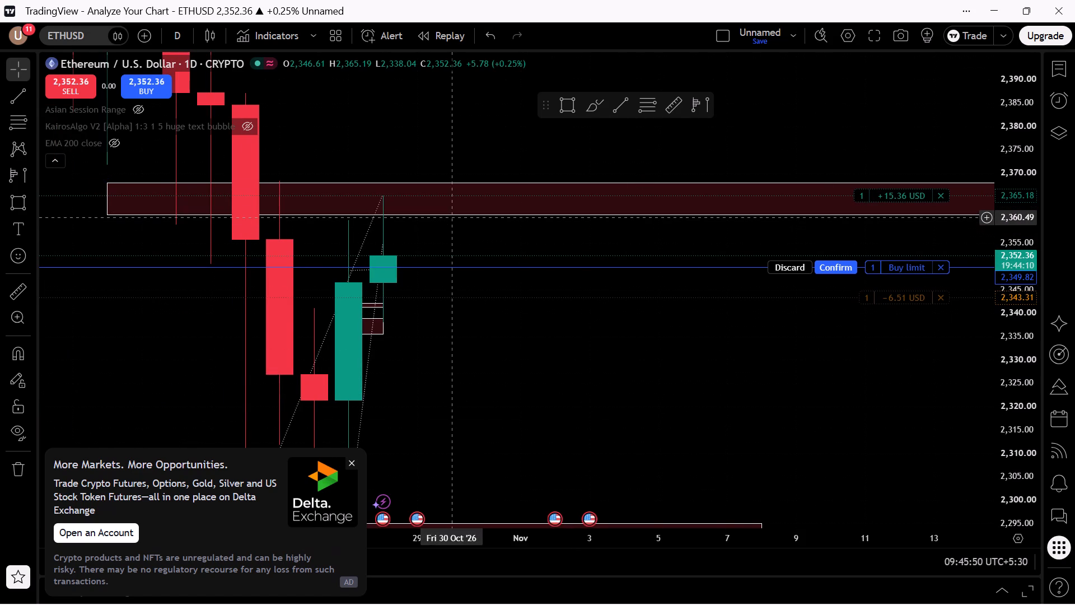
left_click(474, 283)
left_click(474, 283)
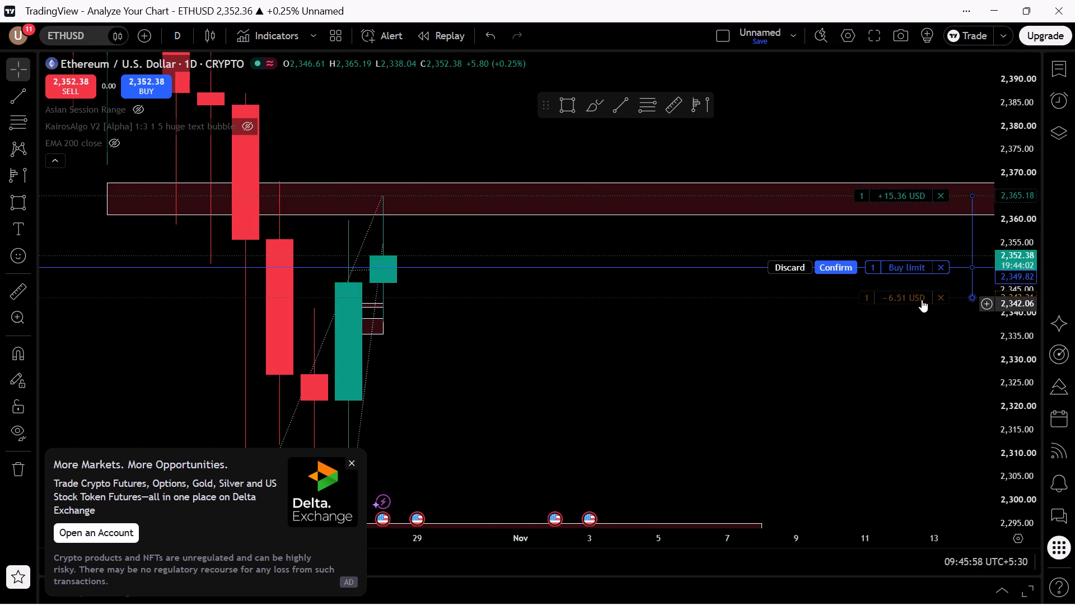
Confirm the pending stop loss change to 2,343.31 on the buy limit order.
left_click(830, 271)
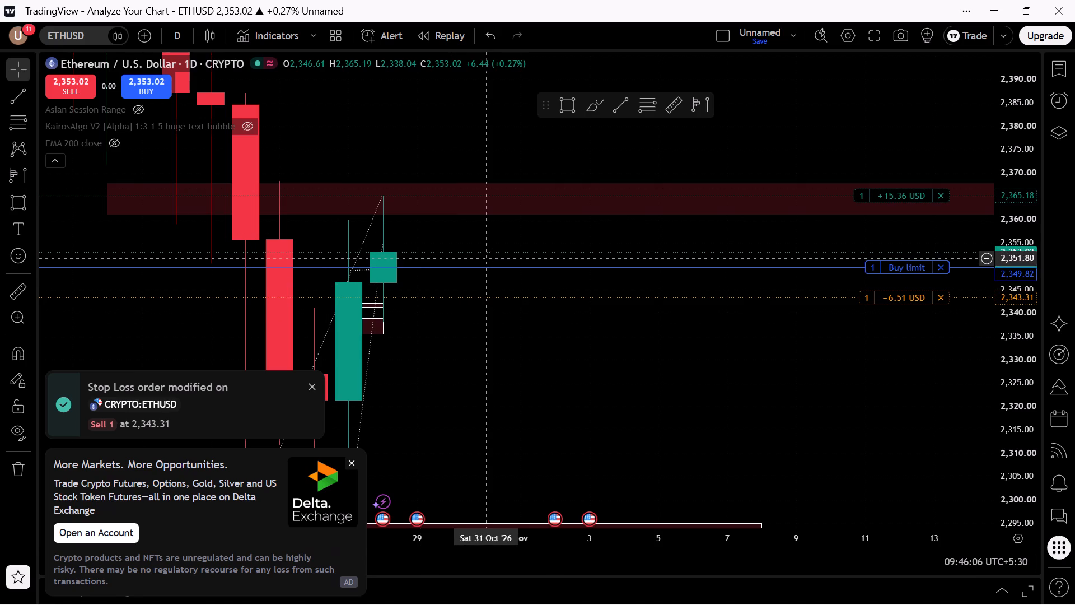
left_click(512, 282)
double_click(512, 282)
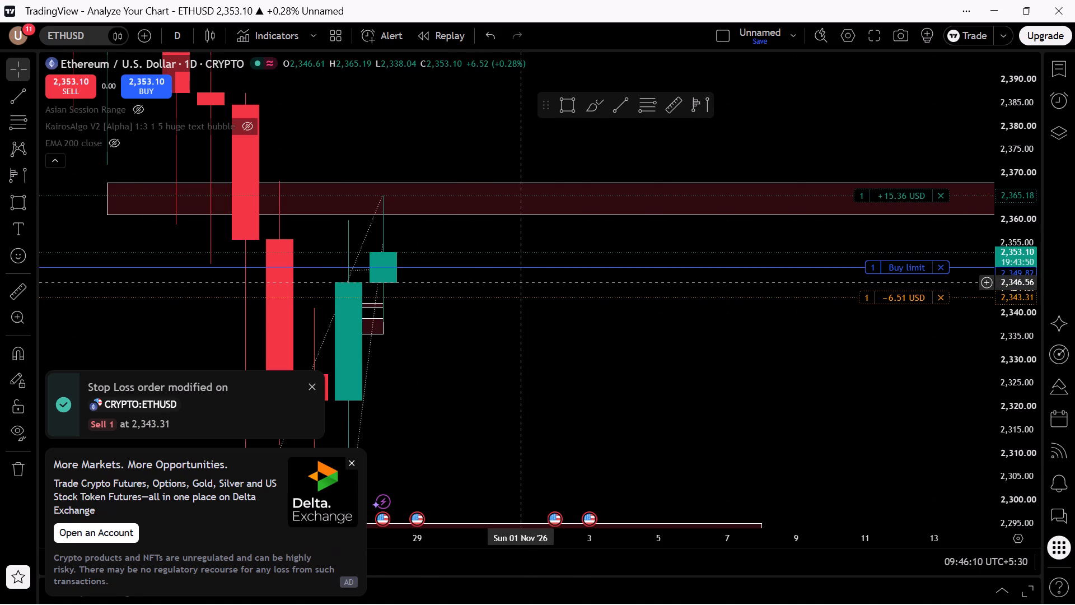
Switch the ETHUSD chart back to the 5-minute interval.
left_click(174, 37)
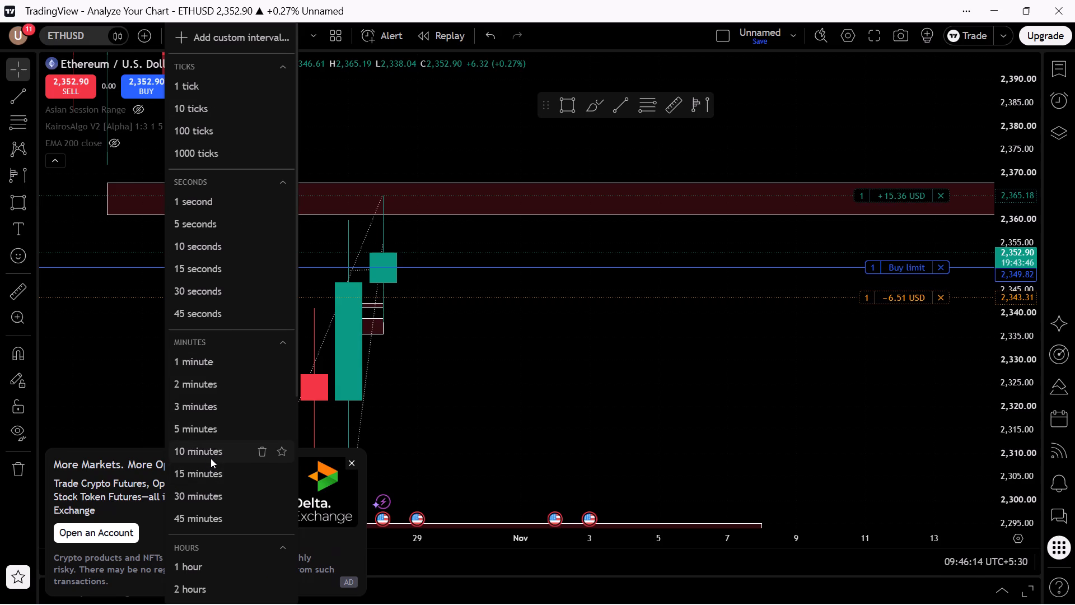
left_click_drag(202, 432, 207, 431)
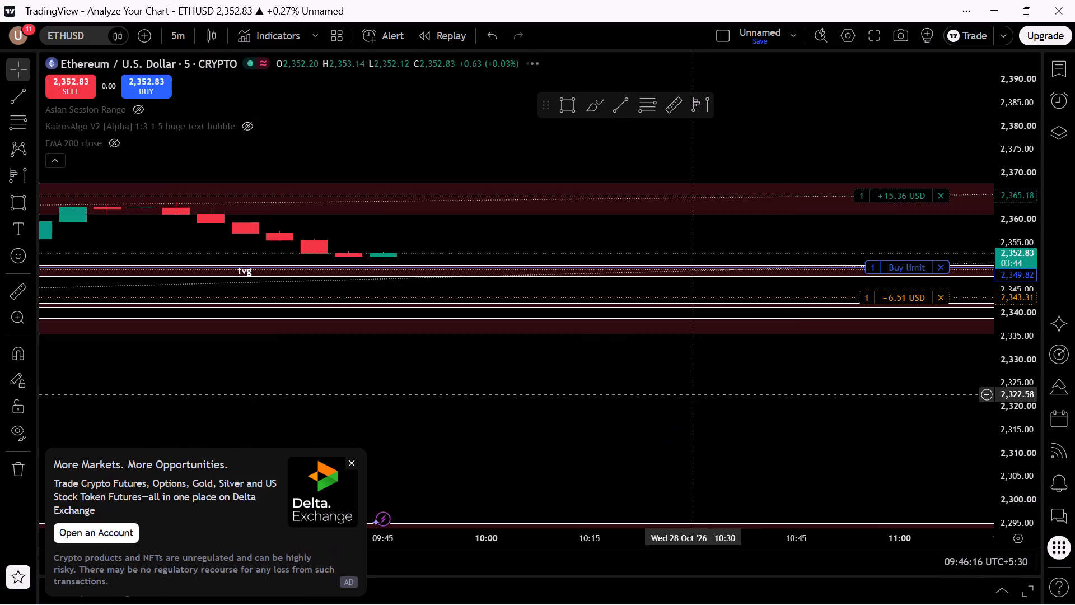
Raise the buy limit order's stop loss to 2,344.65, below the fvg zone, and confirm the order change.
left_click_drag(1007, 382, 934, 0)
scroll(751, 161, "down", 5)
scroll(742, 178, "up", 1)
scroll(740, 182, "down", 10)
left_click_drag(805, 290, 587, 348)
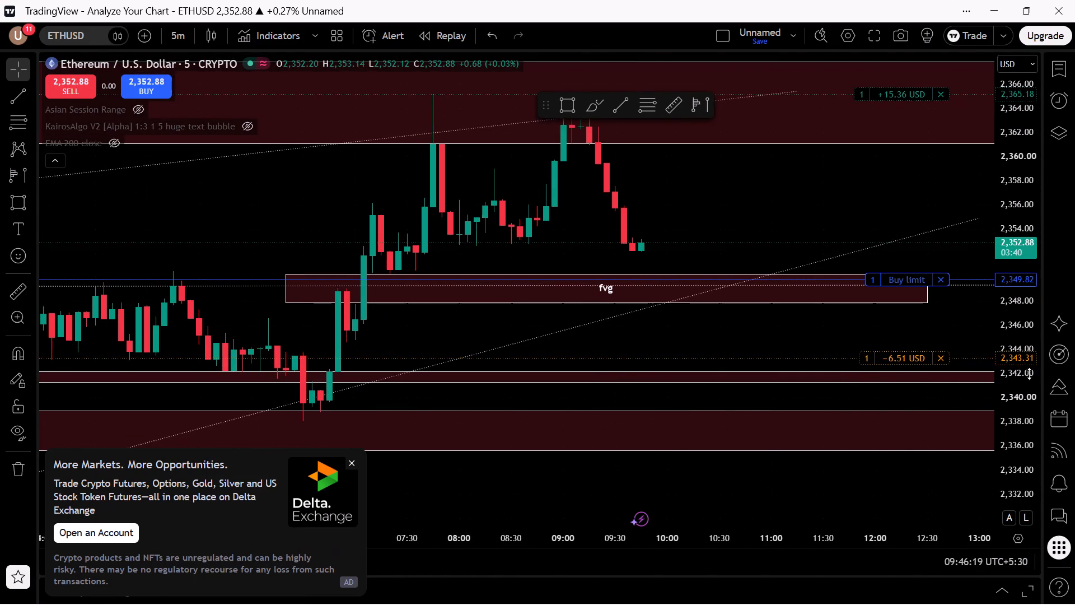
left_click_drag(1029, 370, 1027, 173)
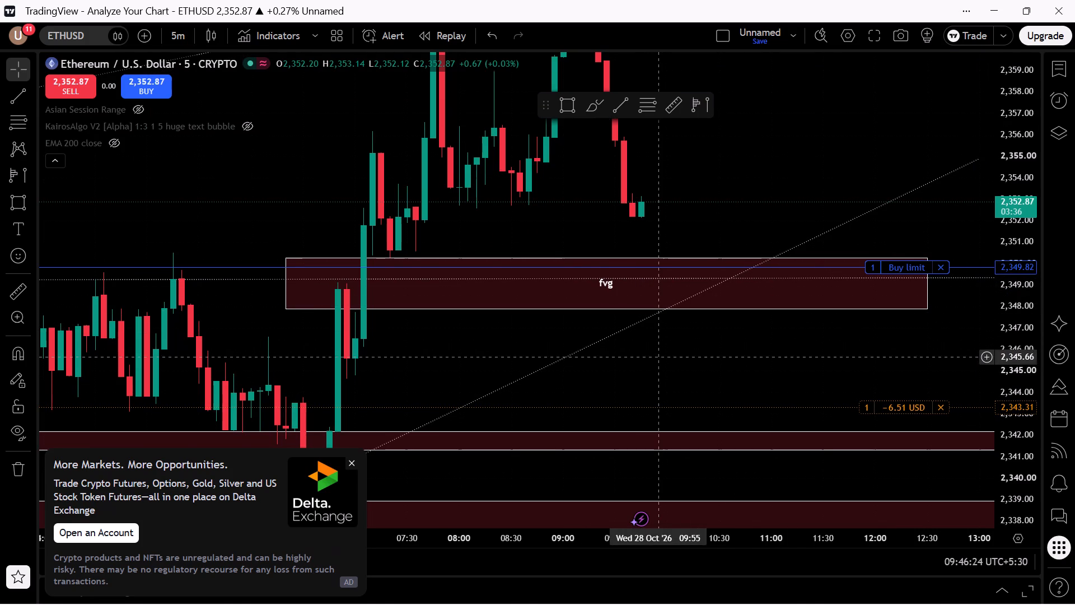
left_click(637, 362)
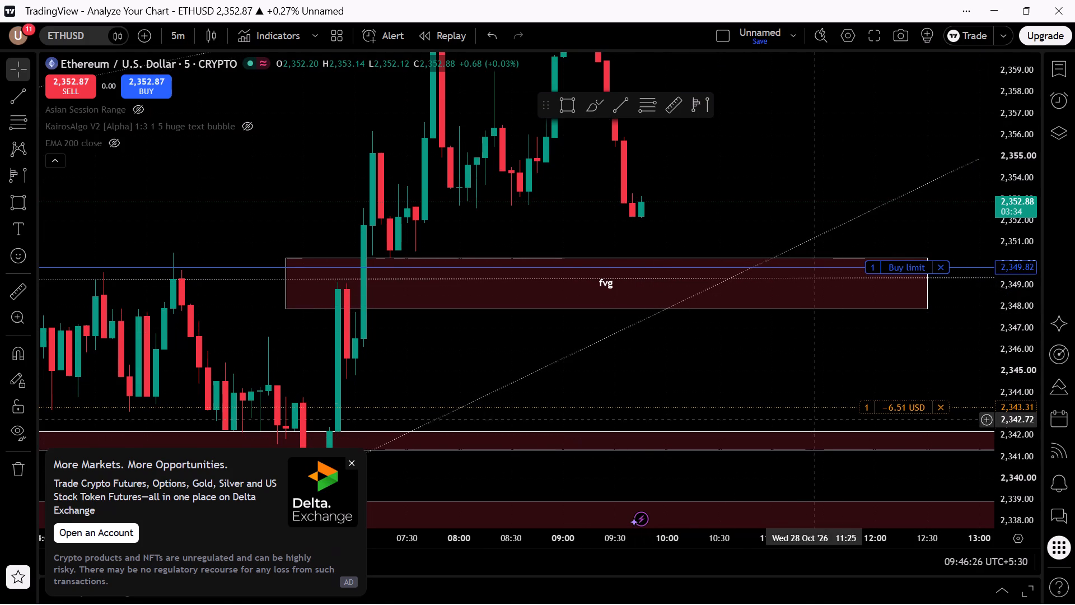
left_click_drag(908, 404, 914, 383)
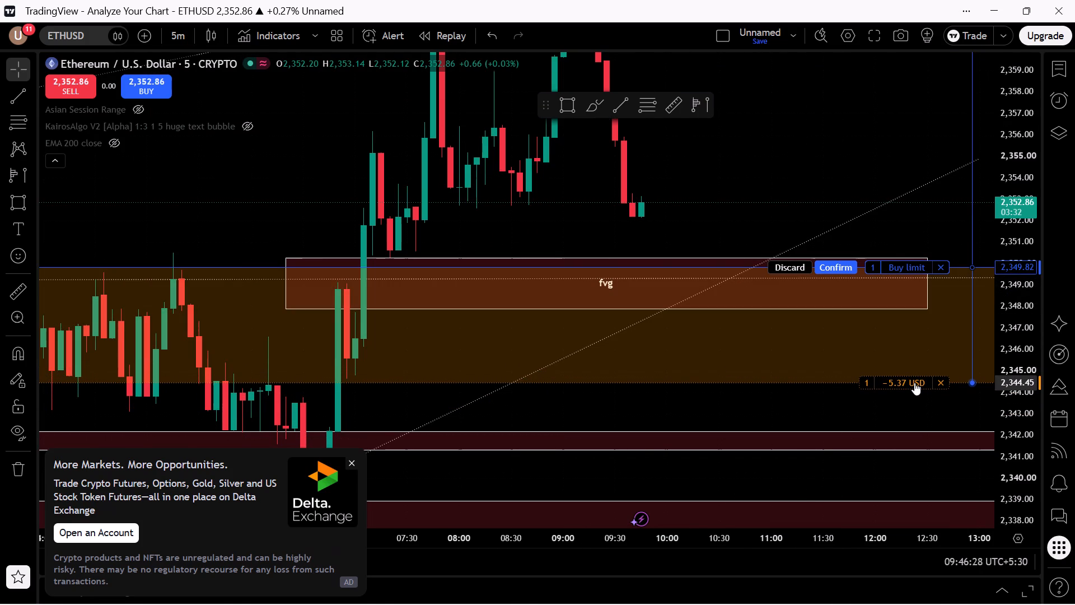
left_click_drag(914, 383, 916, 378)
left_click(824, 365)
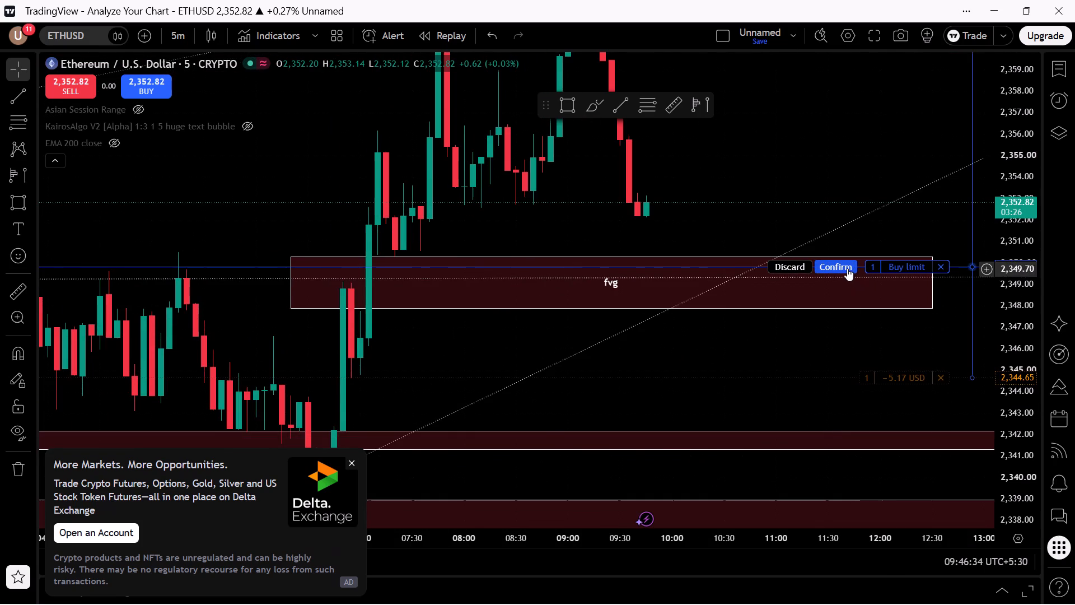
left_click(847, 268)
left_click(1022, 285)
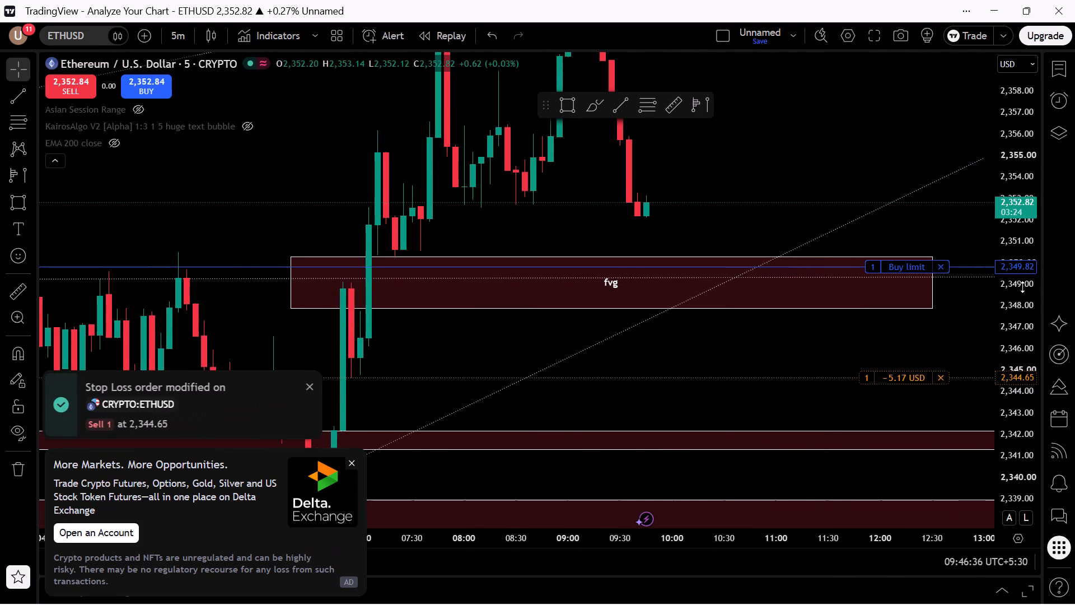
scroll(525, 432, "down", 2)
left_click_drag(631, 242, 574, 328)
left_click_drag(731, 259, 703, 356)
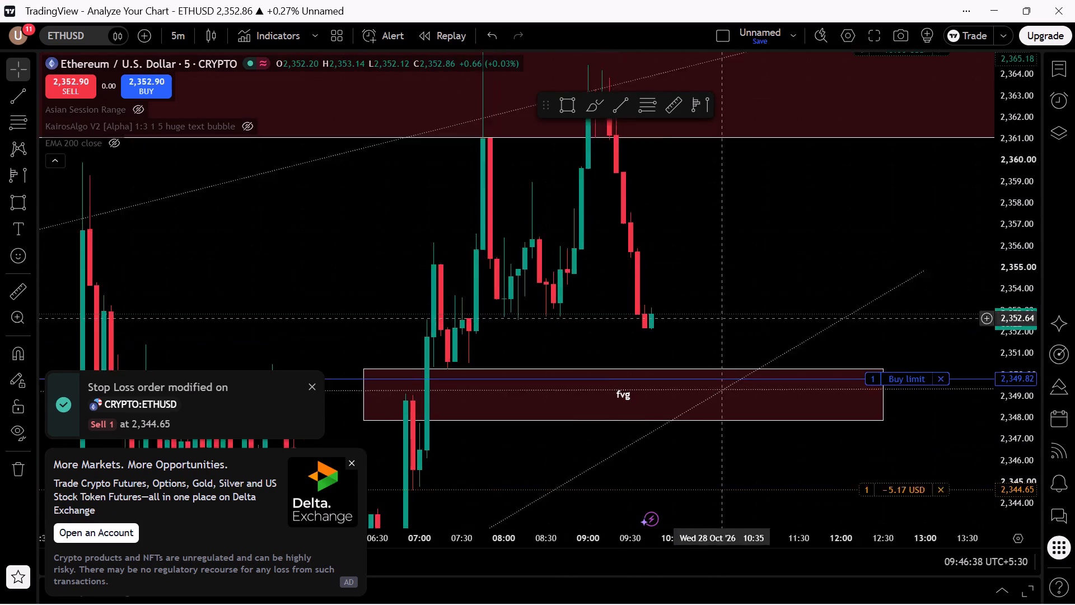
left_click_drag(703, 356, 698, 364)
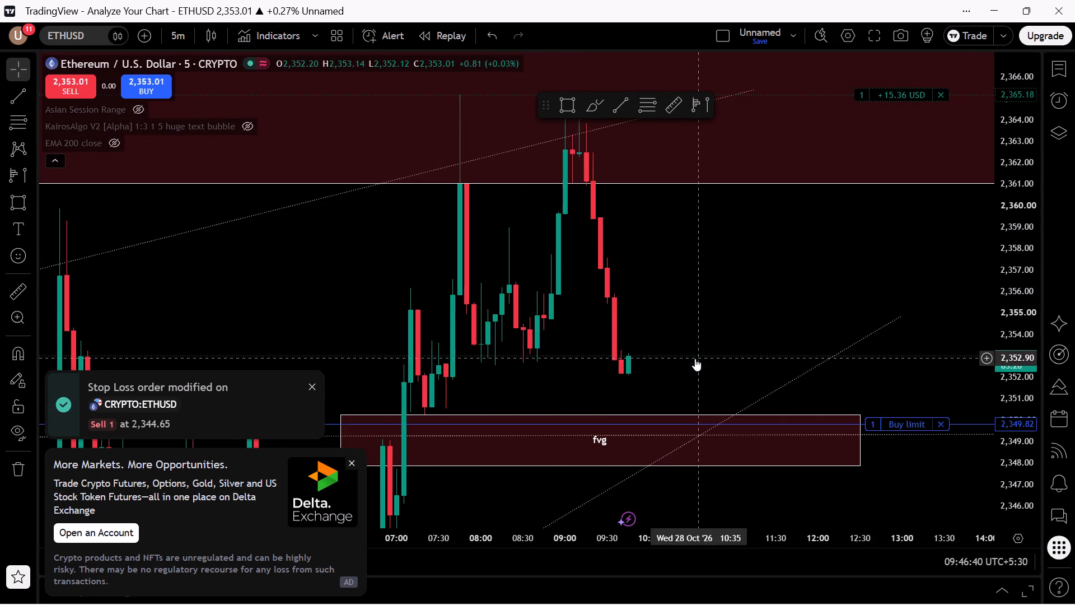